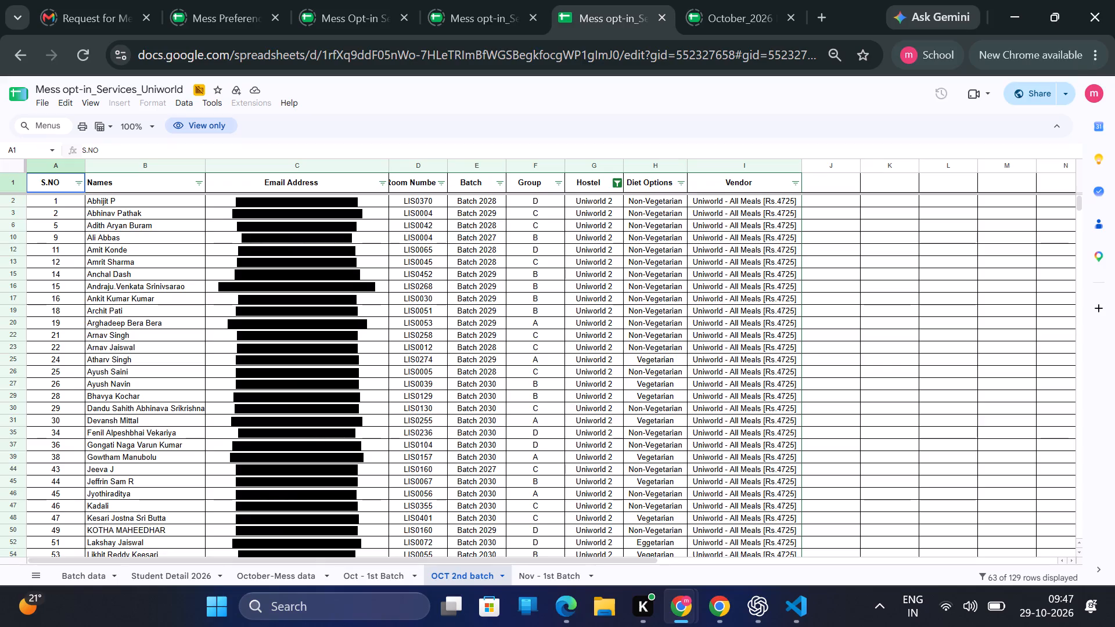
scroll(779, 488, "up", 3)
left_click(620, 183)
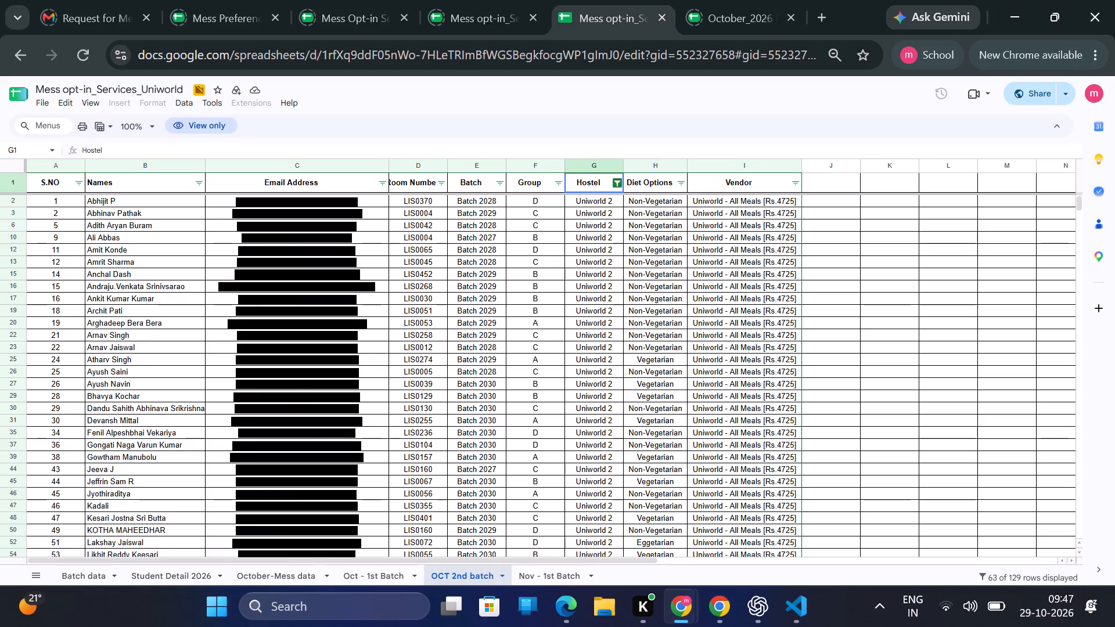
left_click(420, 0)
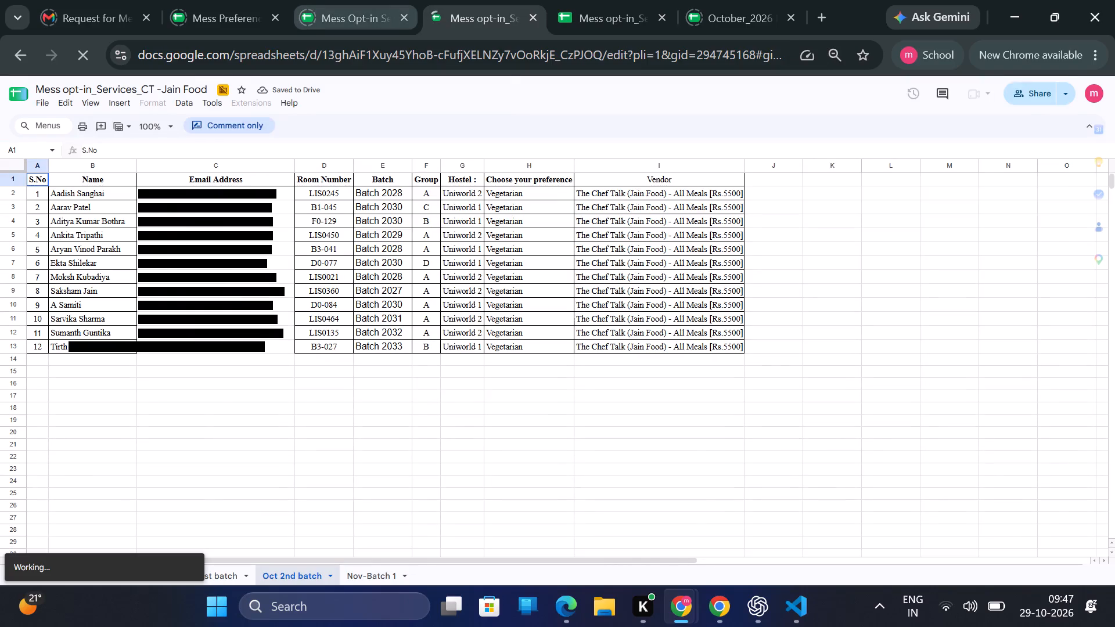
left_click(333, 0)
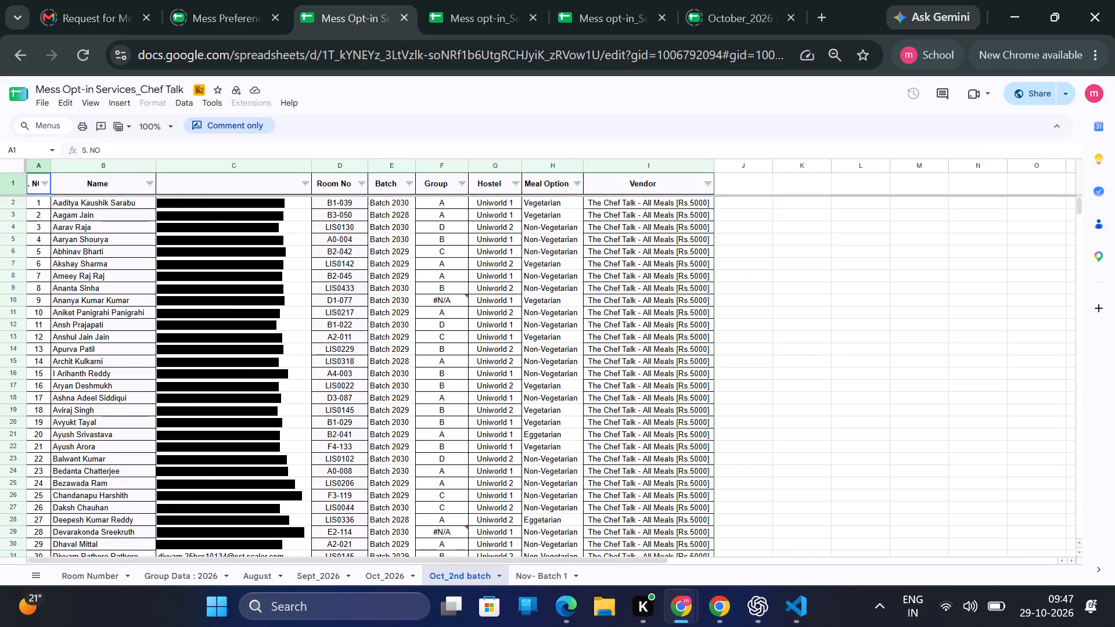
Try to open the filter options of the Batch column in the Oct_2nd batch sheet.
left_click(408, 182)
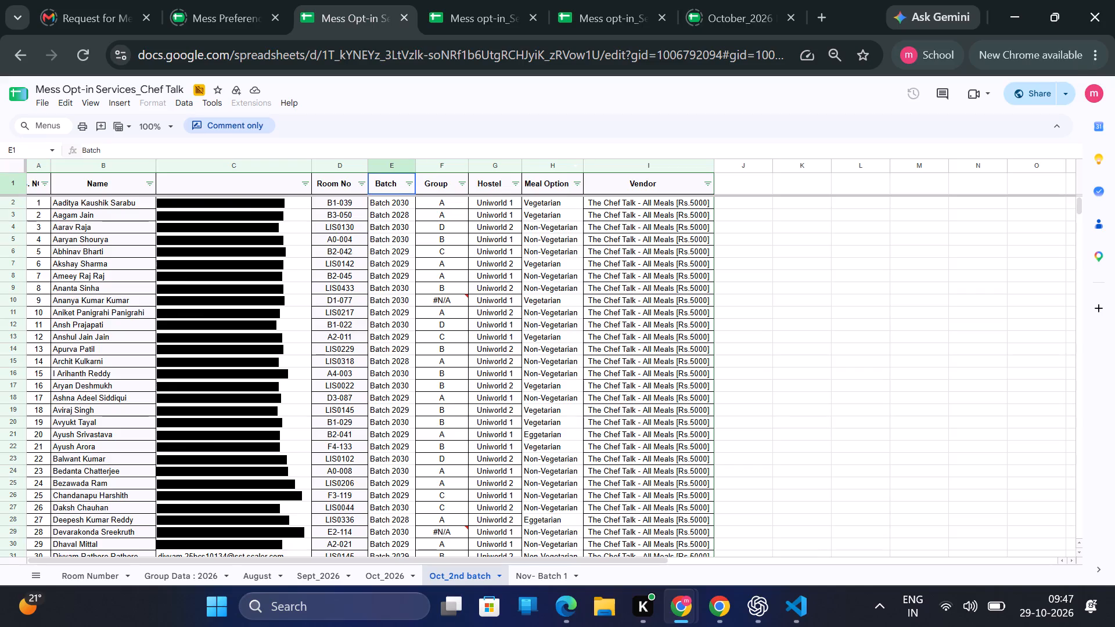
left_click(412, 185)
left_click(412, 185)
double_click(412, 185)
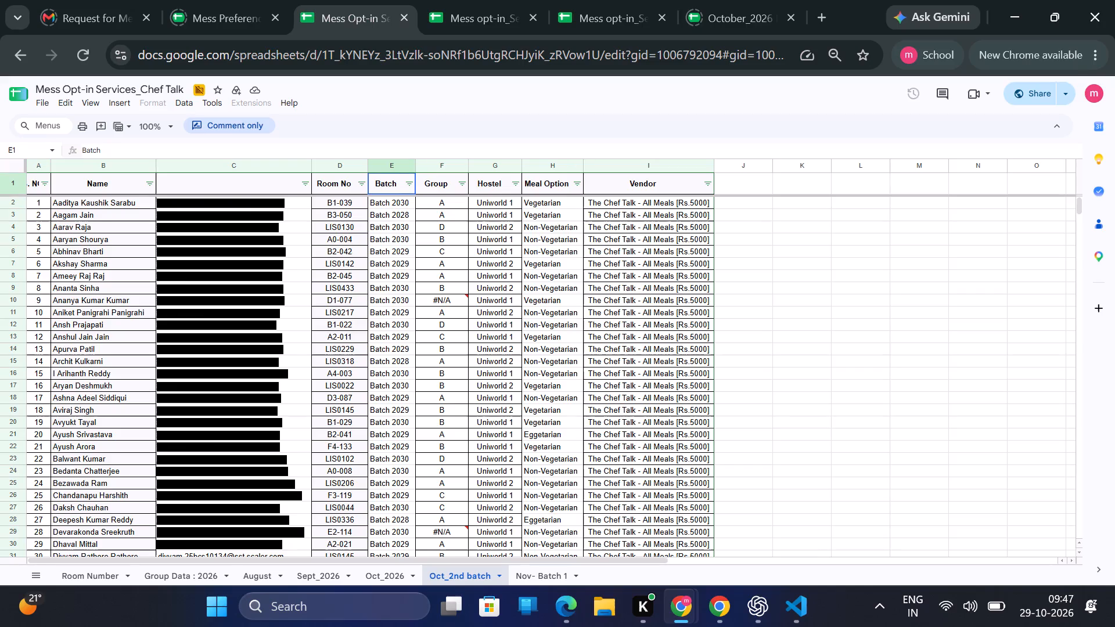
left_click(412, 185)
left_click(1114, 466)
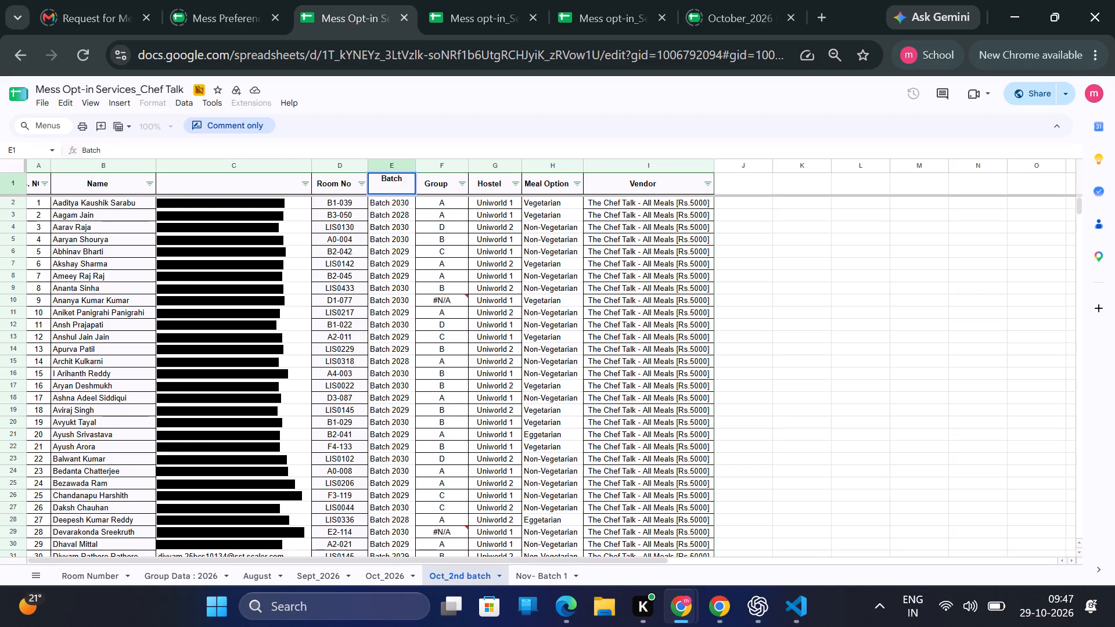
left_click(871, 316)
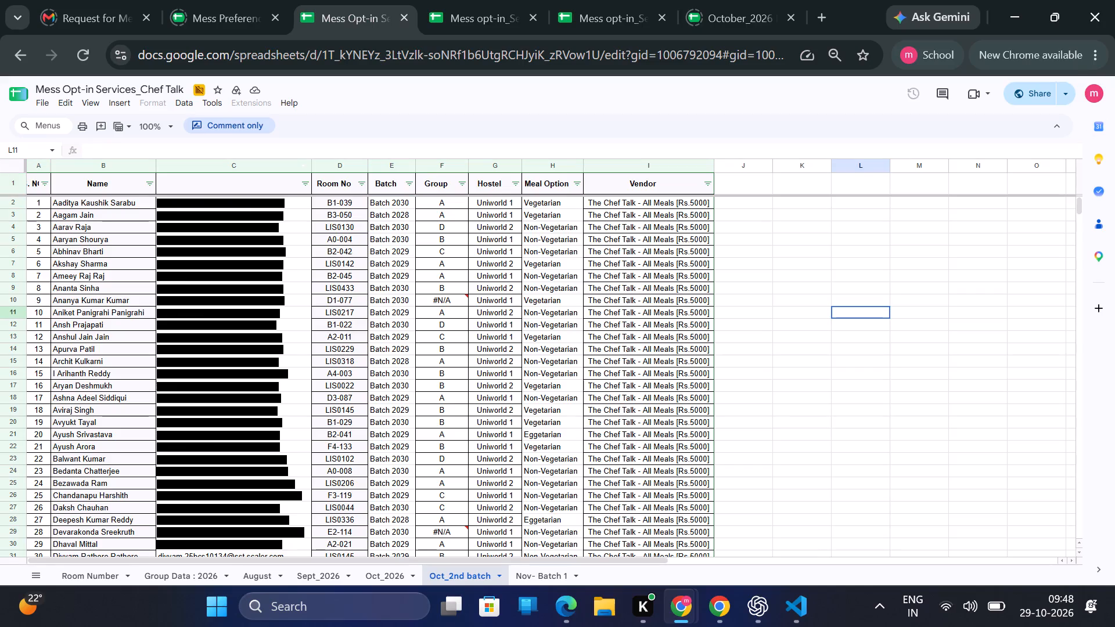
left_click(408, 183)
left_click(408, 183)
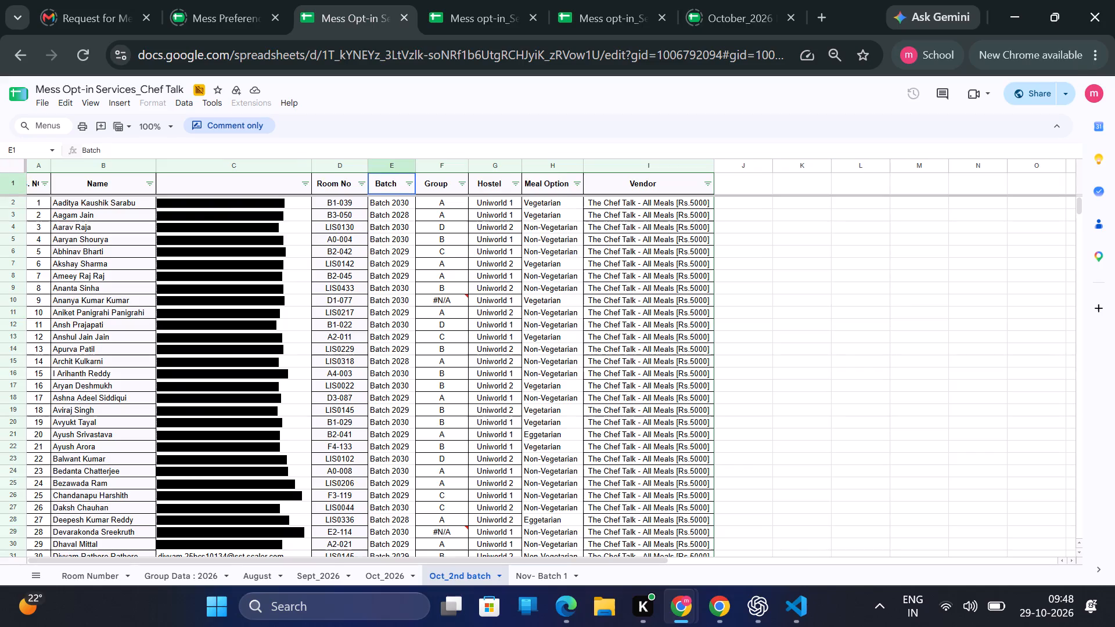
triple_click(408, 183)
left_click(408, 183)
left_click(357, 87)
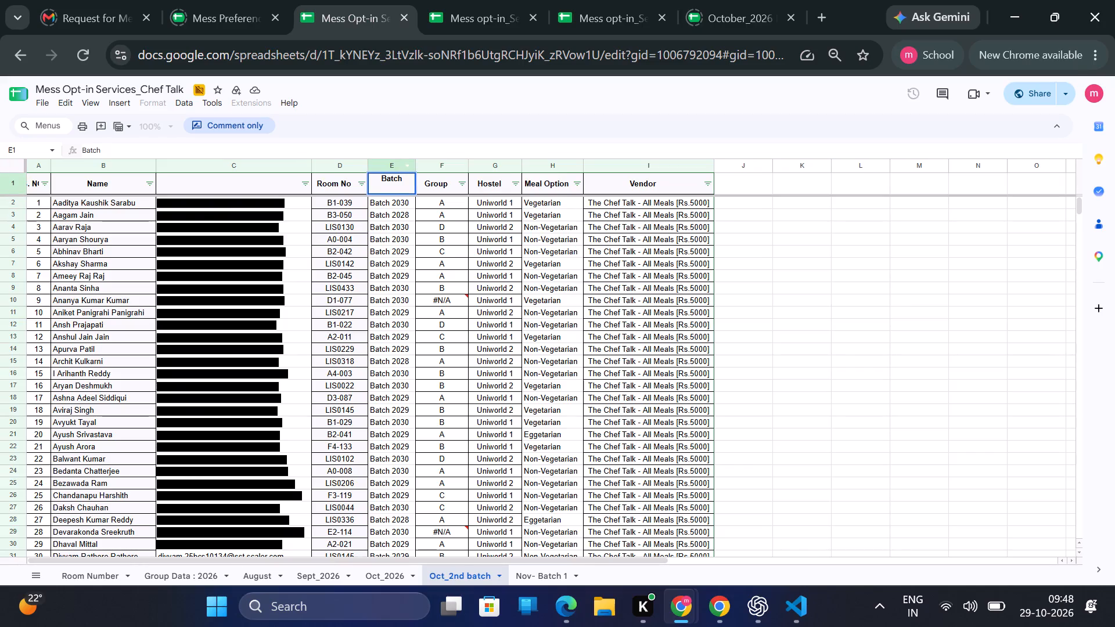
Reload the Chef Talk spreadsheet, accepting that unsaved changes may be lost.
left_click(96, 70)
left_click(77, 52)
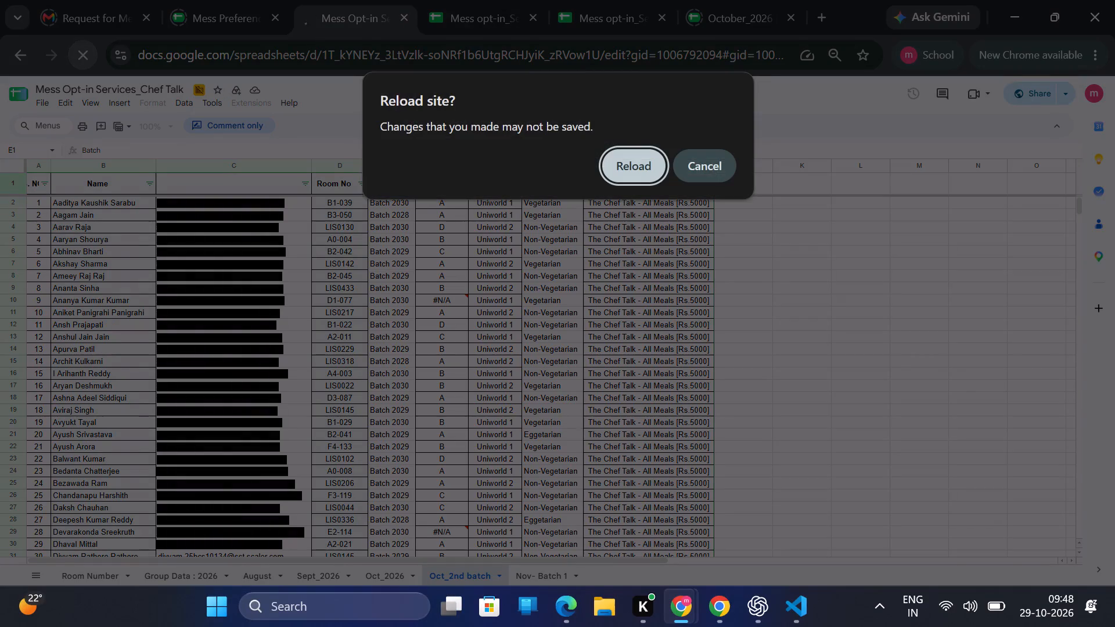
left_click(638, 172)
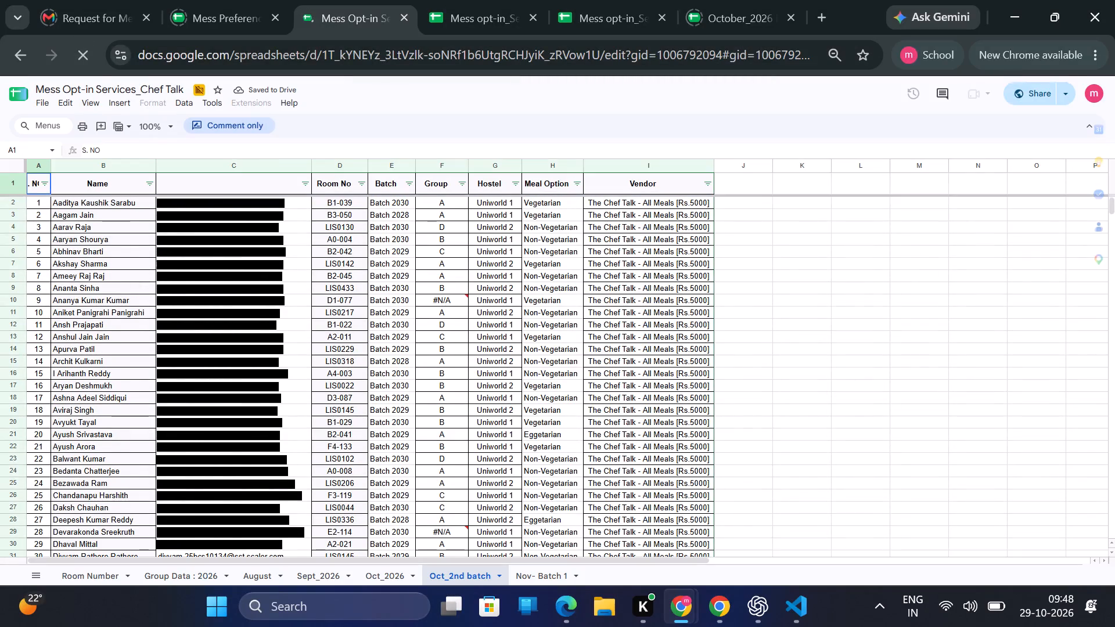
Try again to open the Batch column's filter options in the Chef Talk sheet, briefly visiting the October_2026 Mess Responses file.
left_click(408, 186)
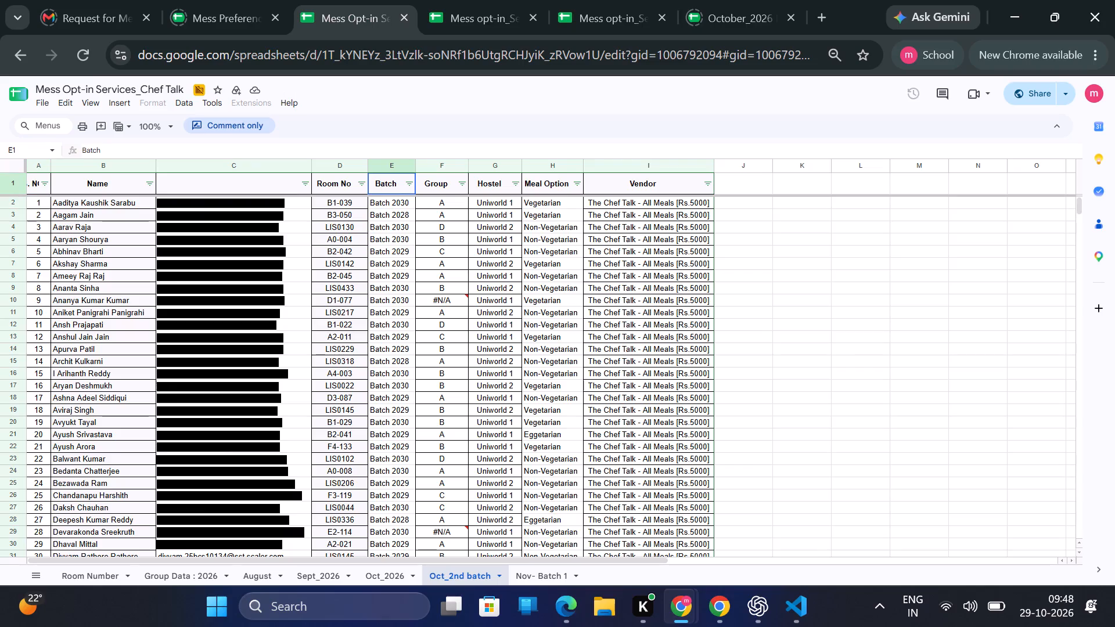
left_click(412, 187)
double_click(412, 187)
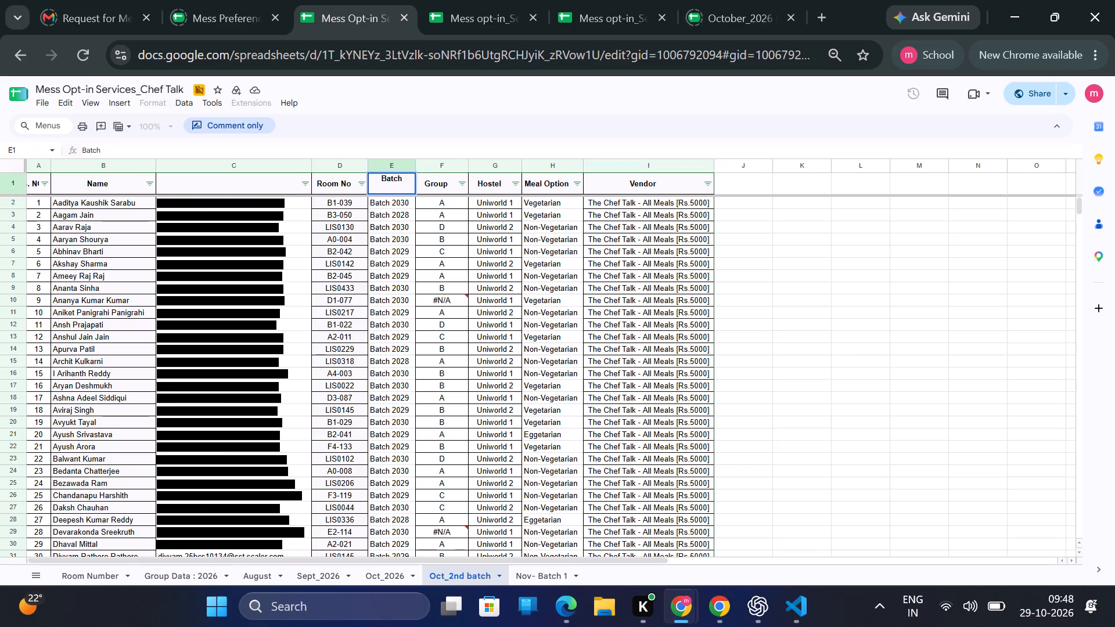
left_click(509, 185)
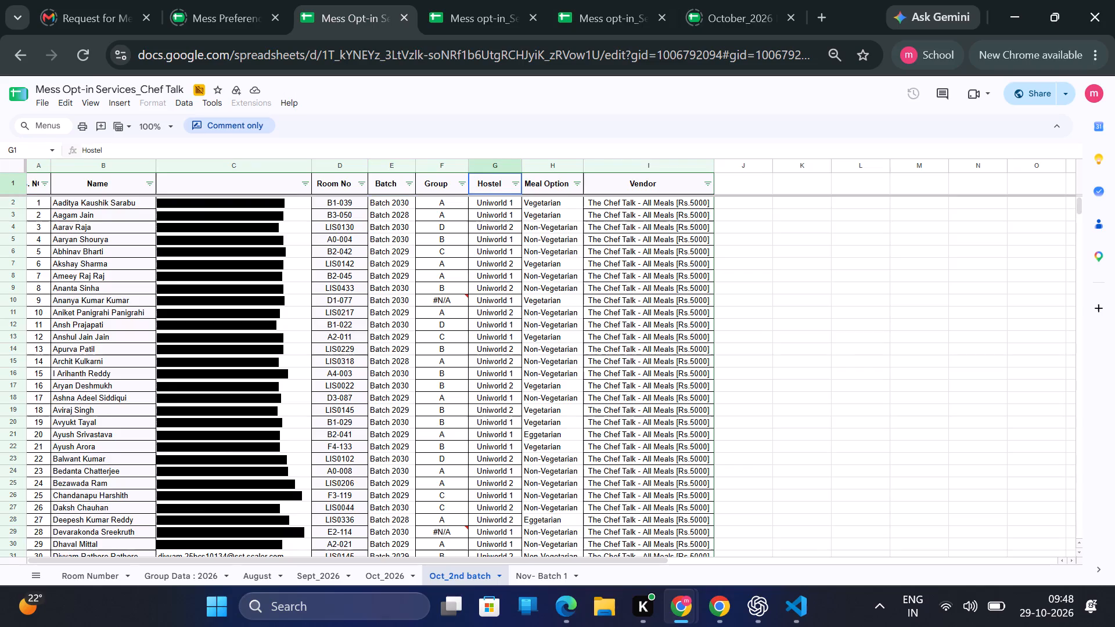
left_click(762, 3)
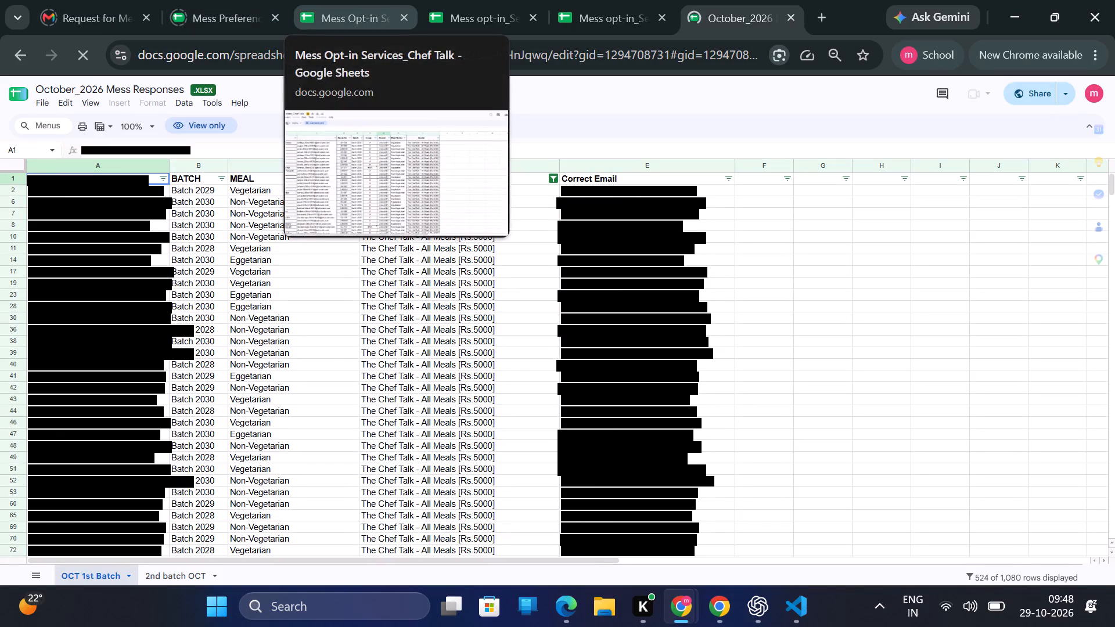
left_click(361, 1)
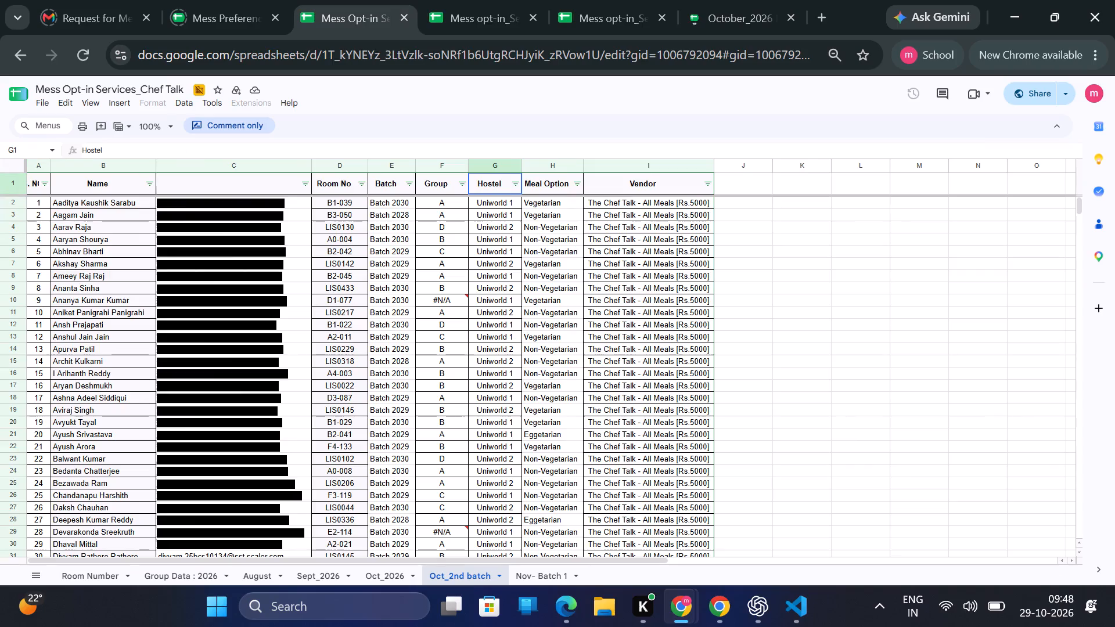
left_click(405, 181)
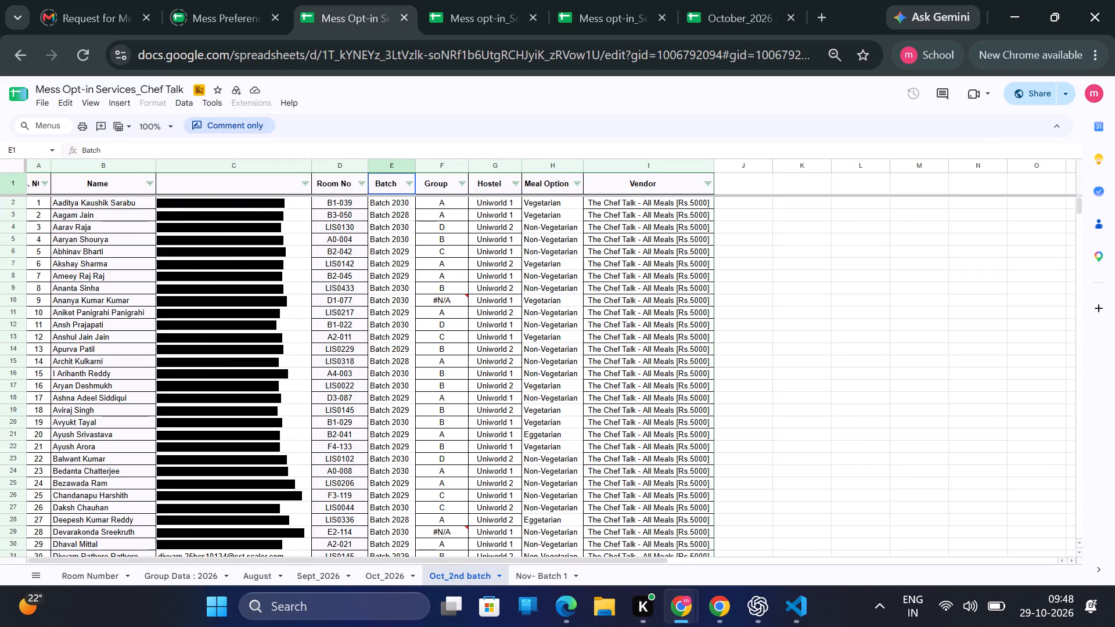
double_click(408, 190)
Look at the October second-batch sheets of the Jain Food and Uniworld spreadsheets and return to the Chef Talk sheet.
left_click(456, 0)
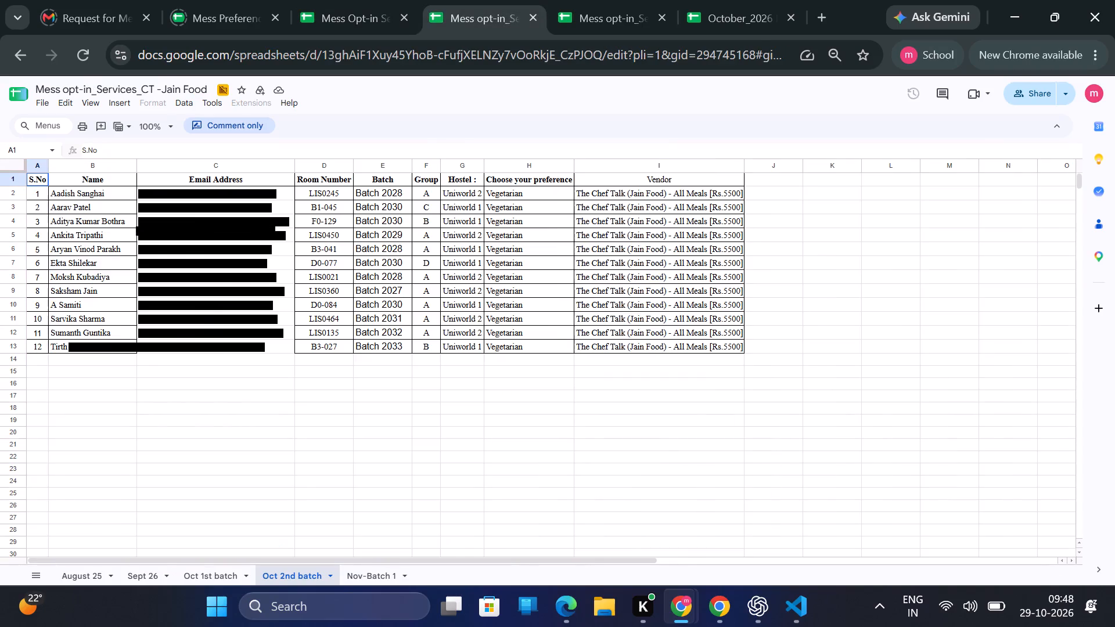
scroll(405, 487, "up", 4)
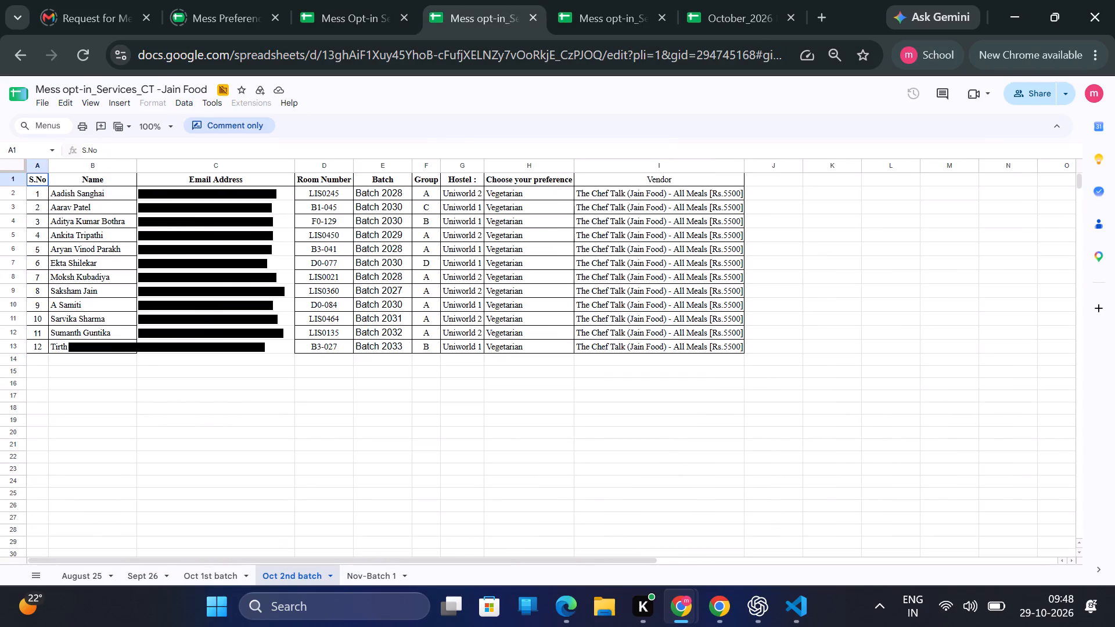
left_click(553, 0)
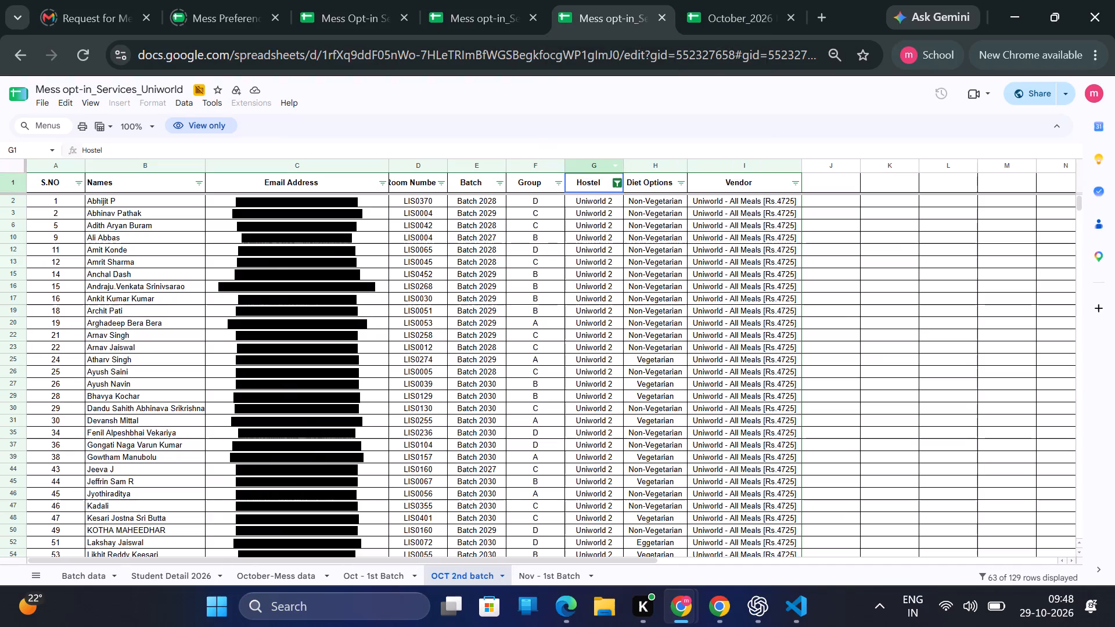
left_click(304, 0)
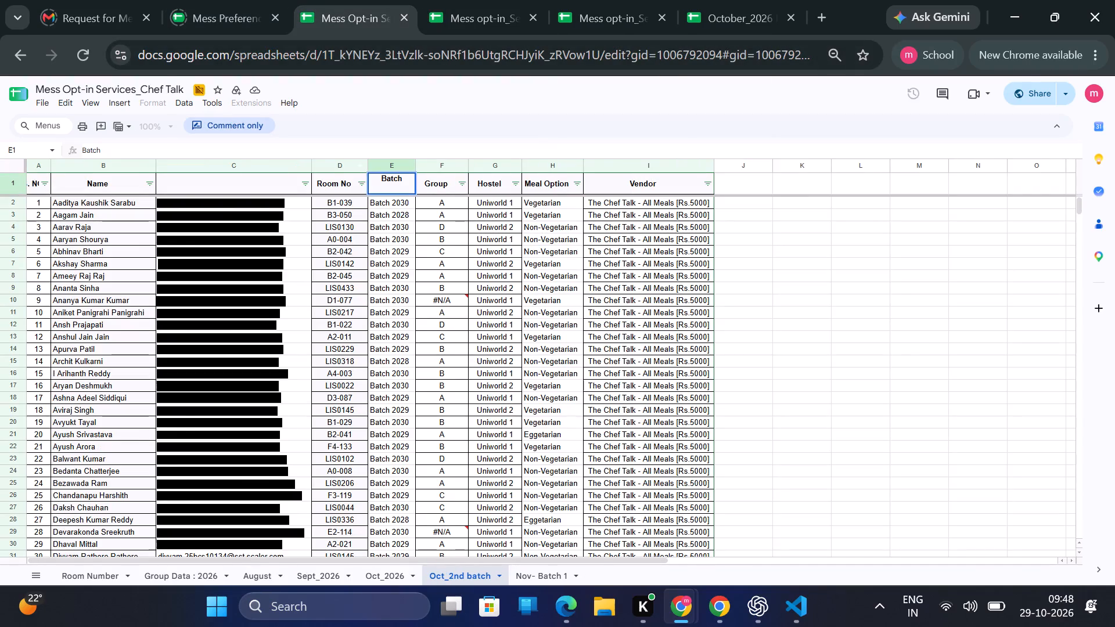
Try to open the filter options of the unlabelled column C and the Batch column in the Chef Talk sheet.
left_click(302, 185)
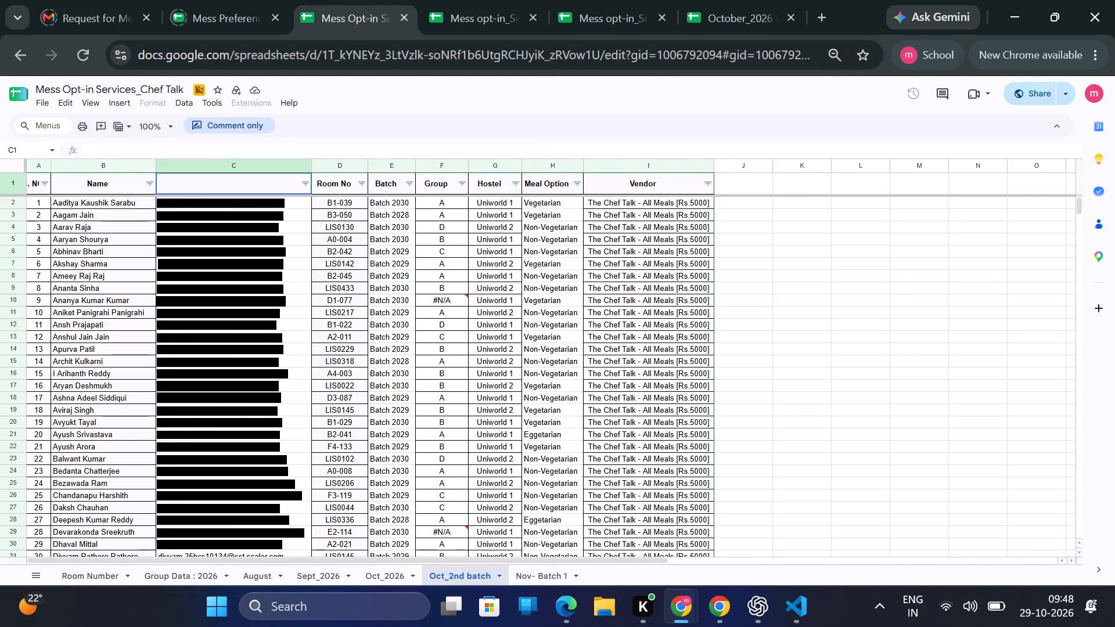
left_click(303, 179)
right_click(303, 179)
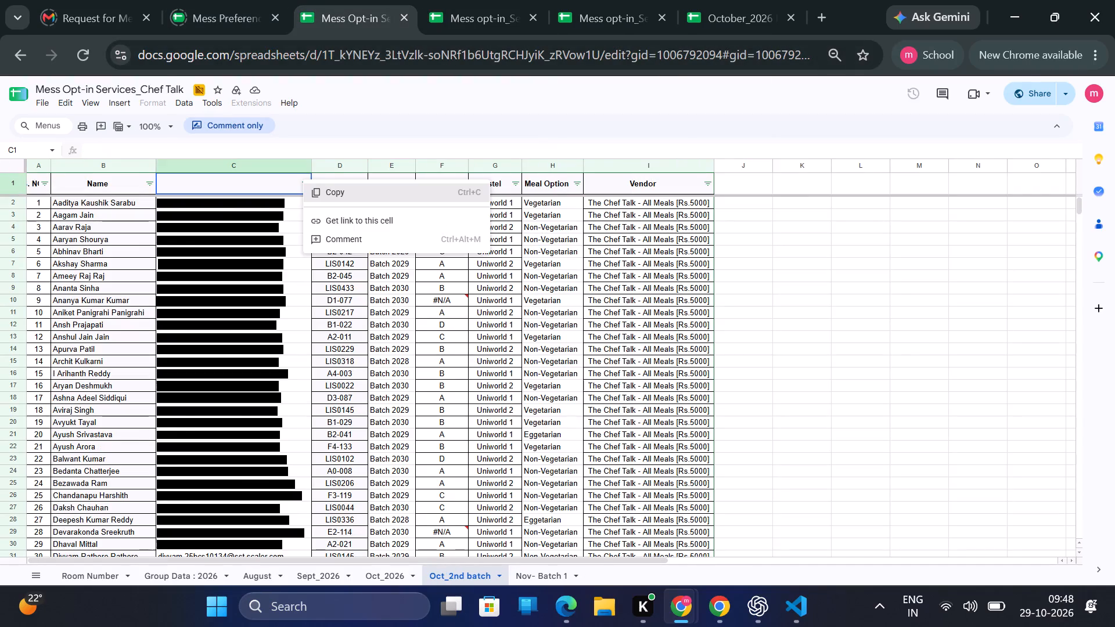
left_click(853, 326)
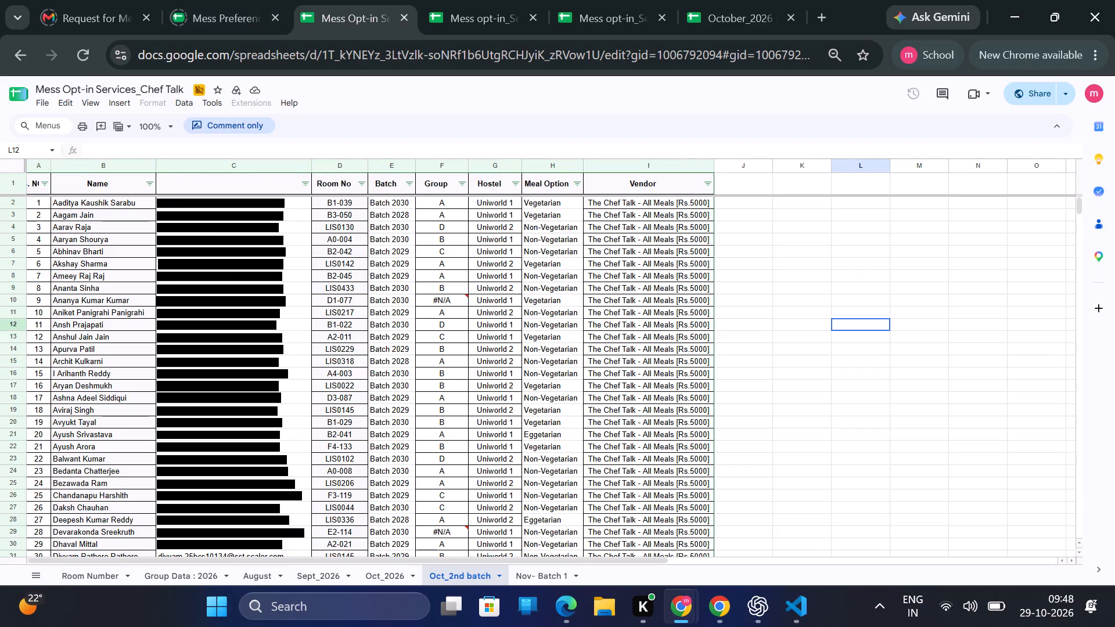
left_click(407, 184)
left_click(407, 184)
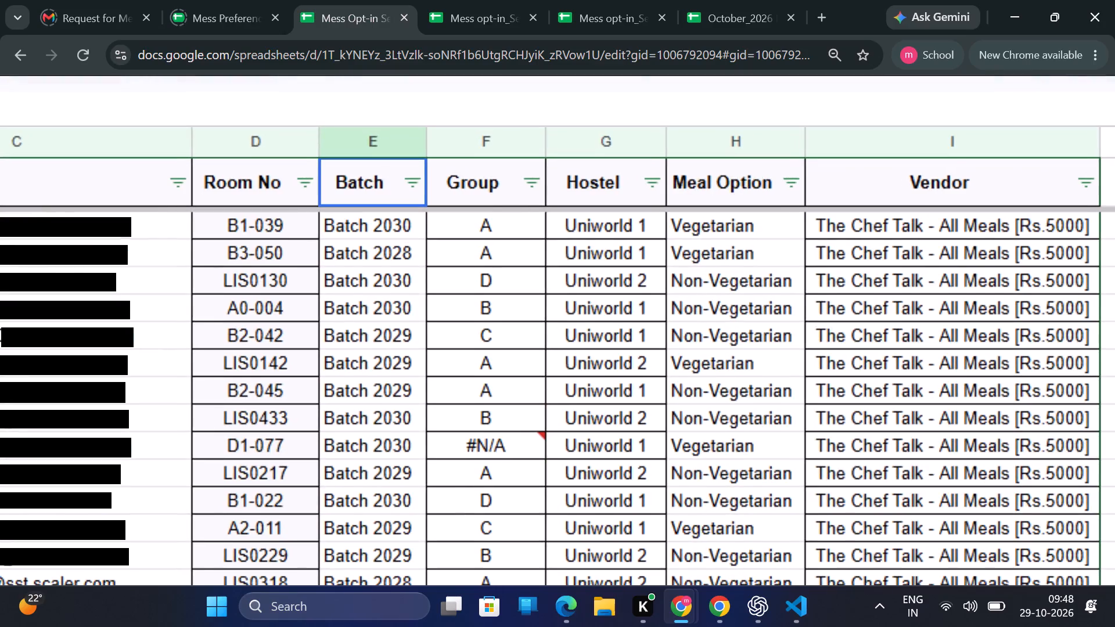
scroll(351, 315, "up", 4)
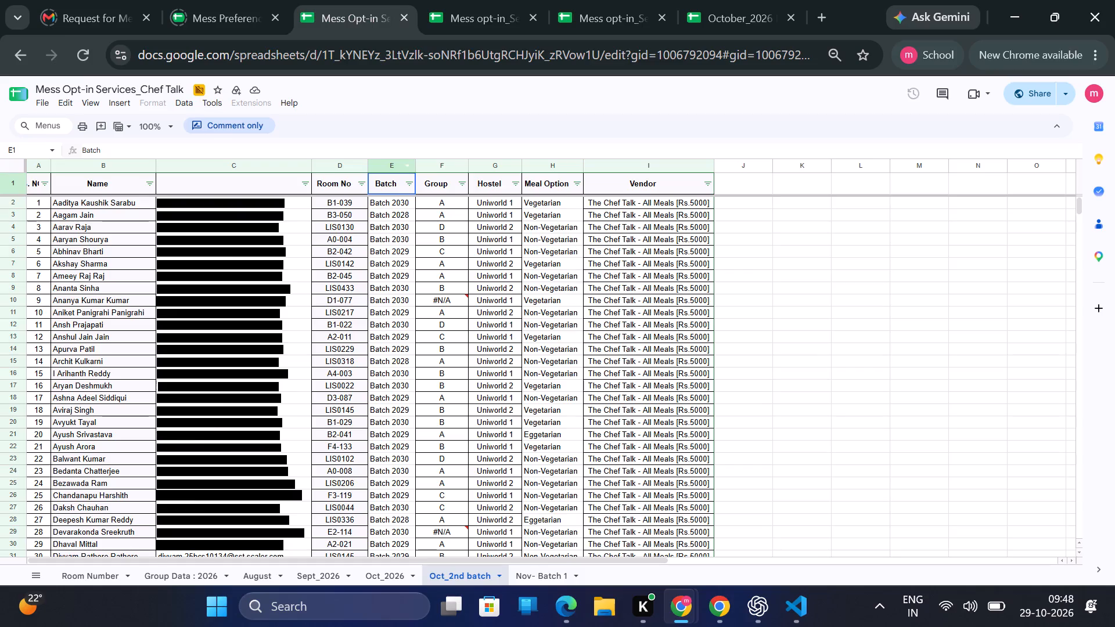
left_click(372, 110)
Create a filter view for the Oct_2nd batch data in the Chef Talk spreadsheet.
left_click(185, 103)
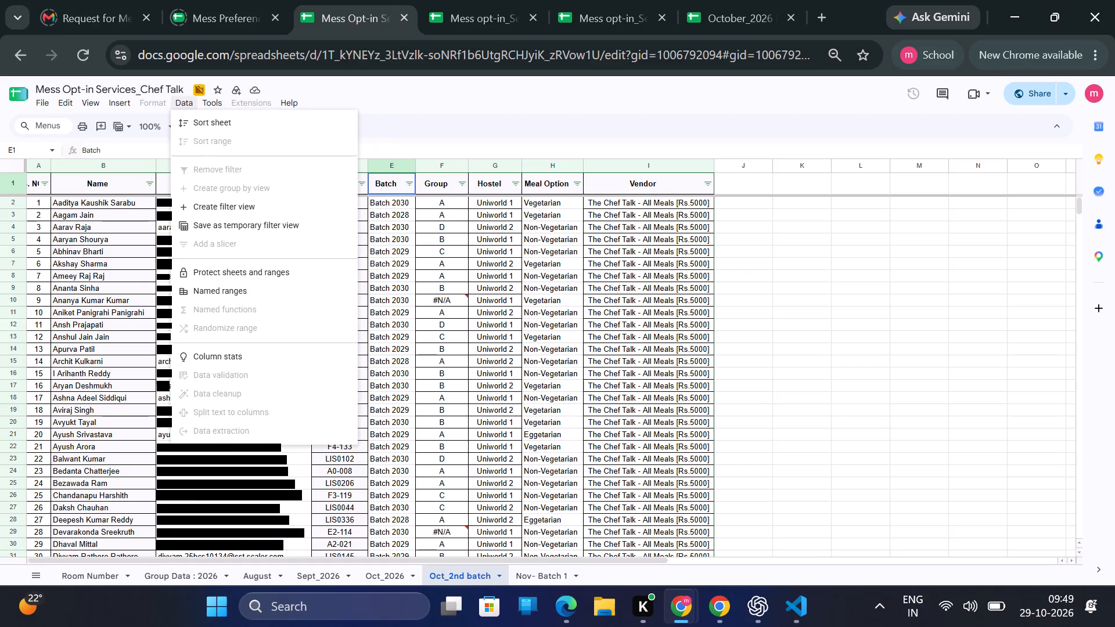
left_click(231, 199)
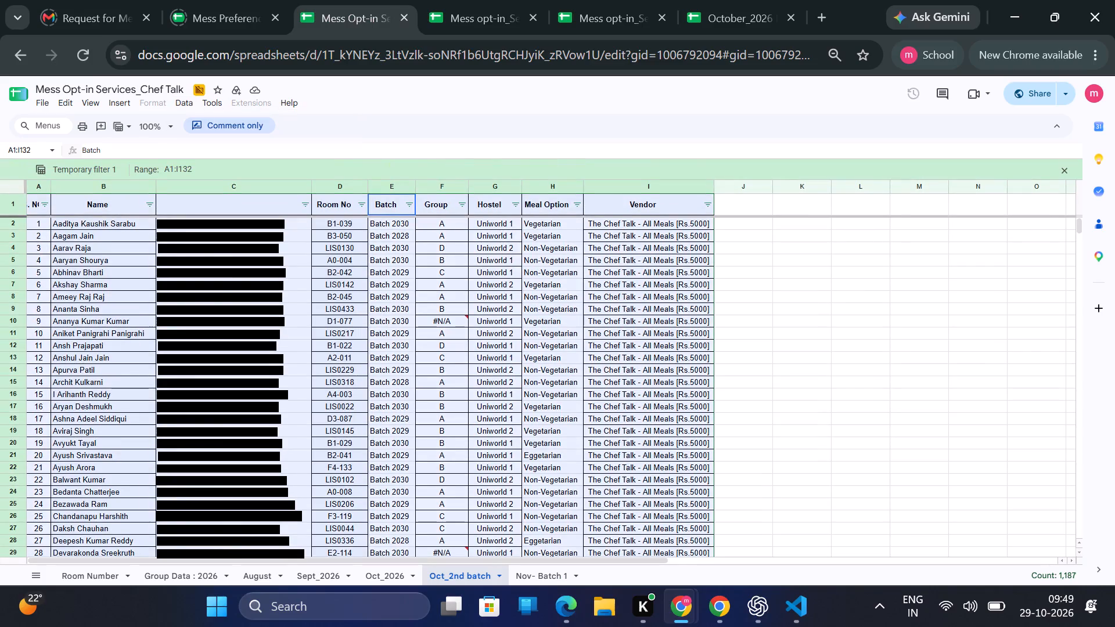
left_click(932, 302)
Filter the Batch column of the Oct_2nd batch sheet to show only Batch 2027.
left_click(409, 202)
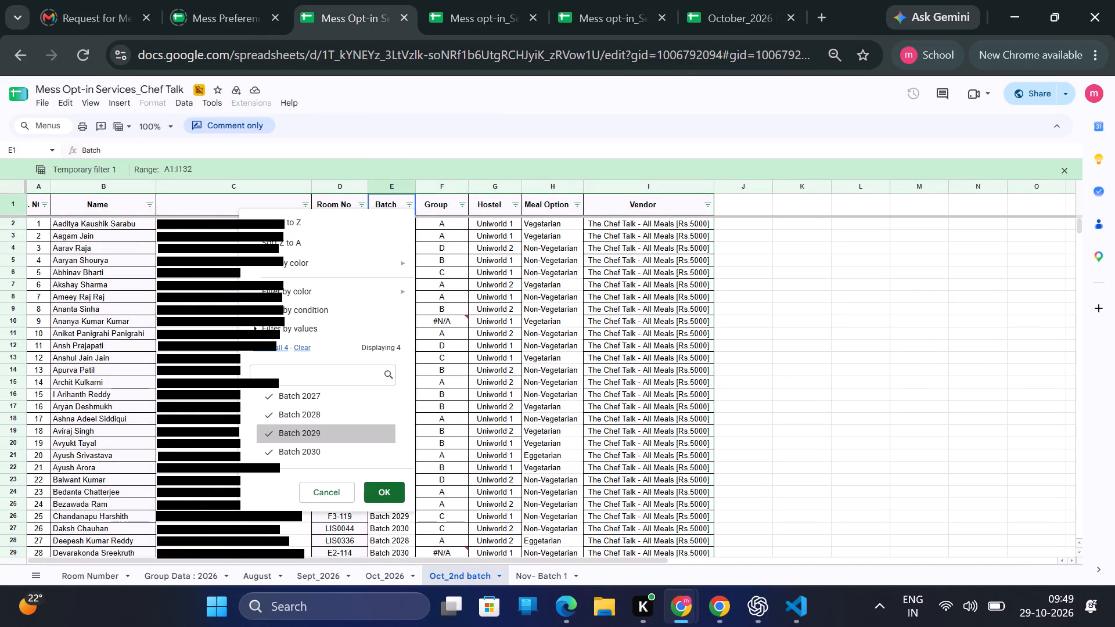
left_click(322, 410)
left_click(334, 428)
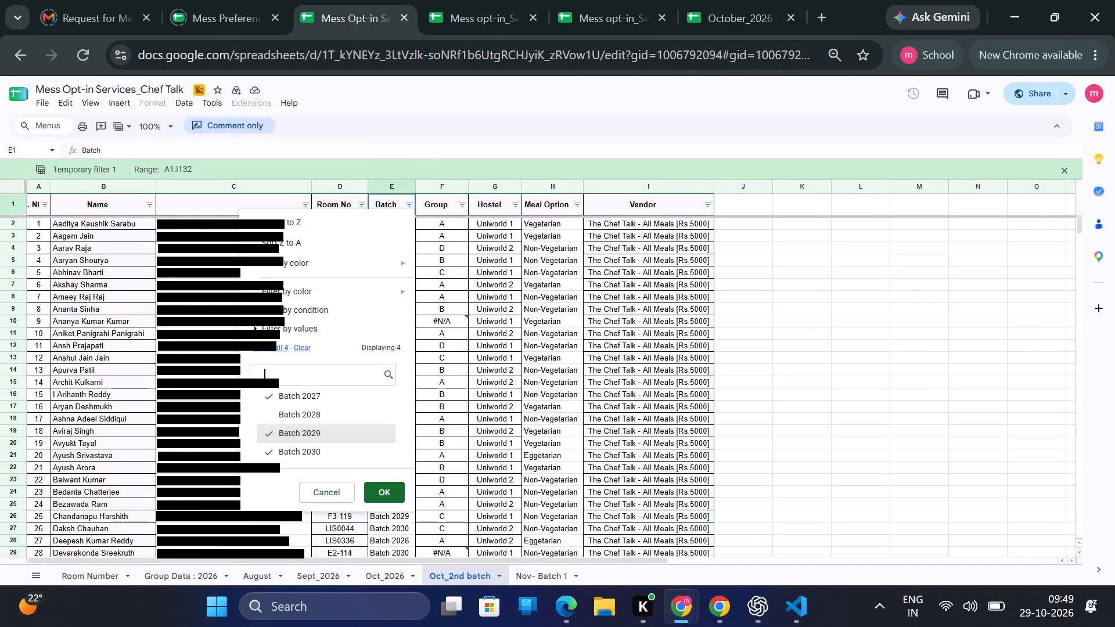
left_click(336, 450)
scroll(336, 450, "down", 1)
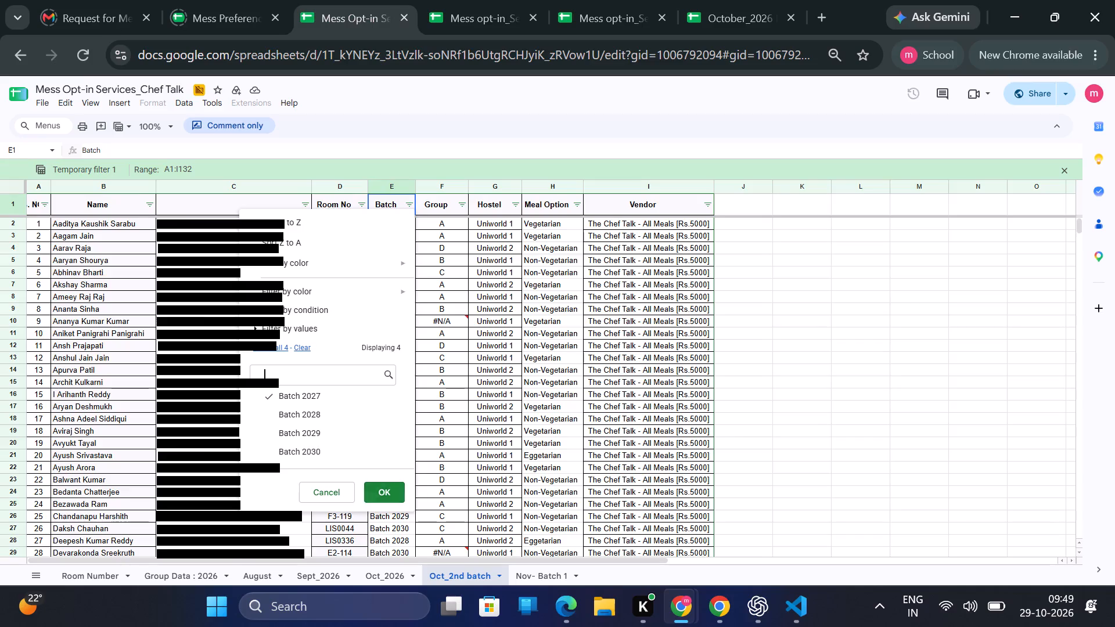
left_click(389, 489)
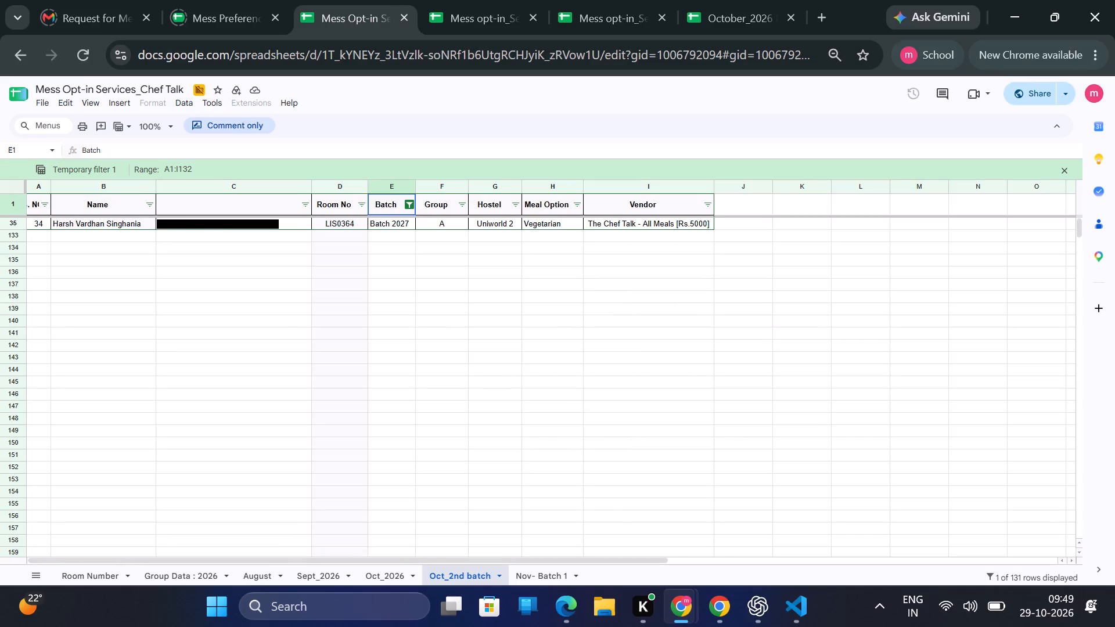
scroll(560, 413, "up", 2)
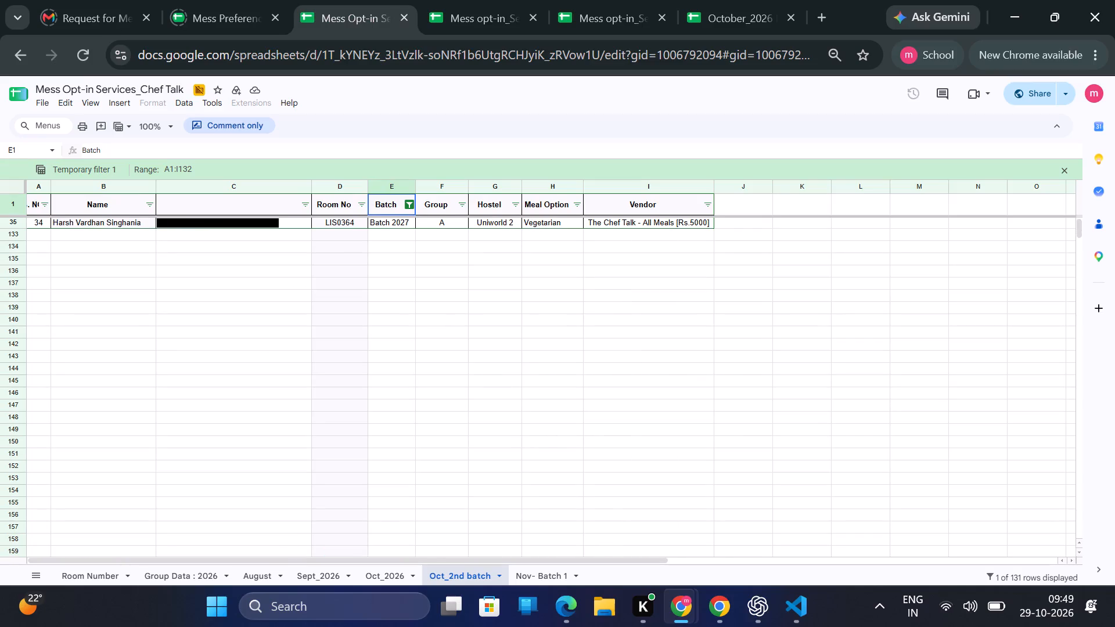
scroll(560, 413, "up", 1)
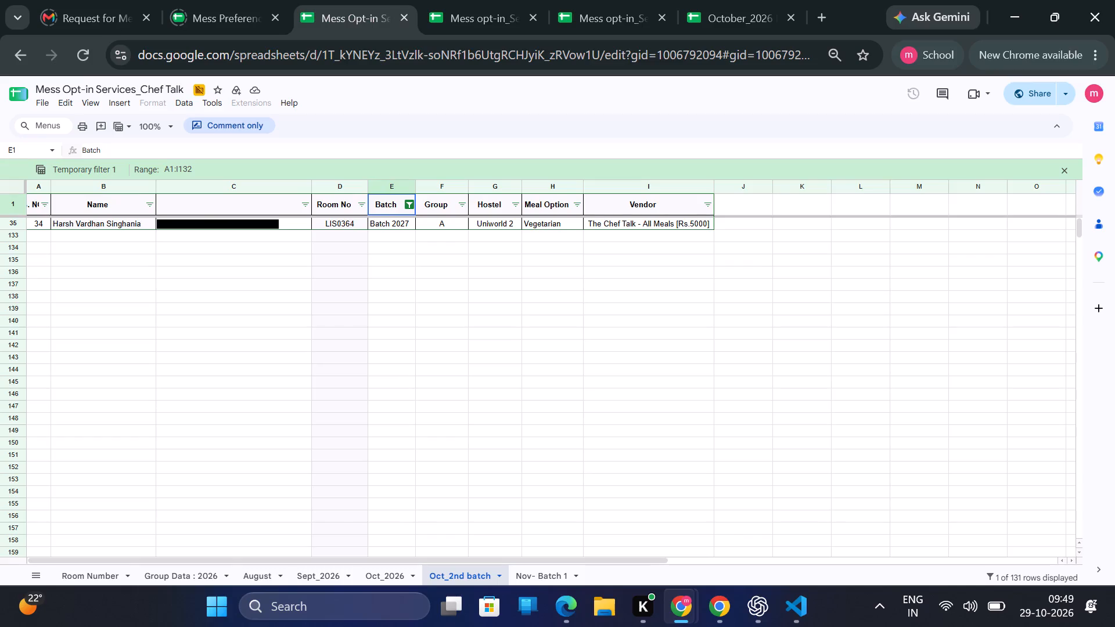
Close the temporary filter view on the Oct_2nd batch sheet.
left_click(1067, 175)
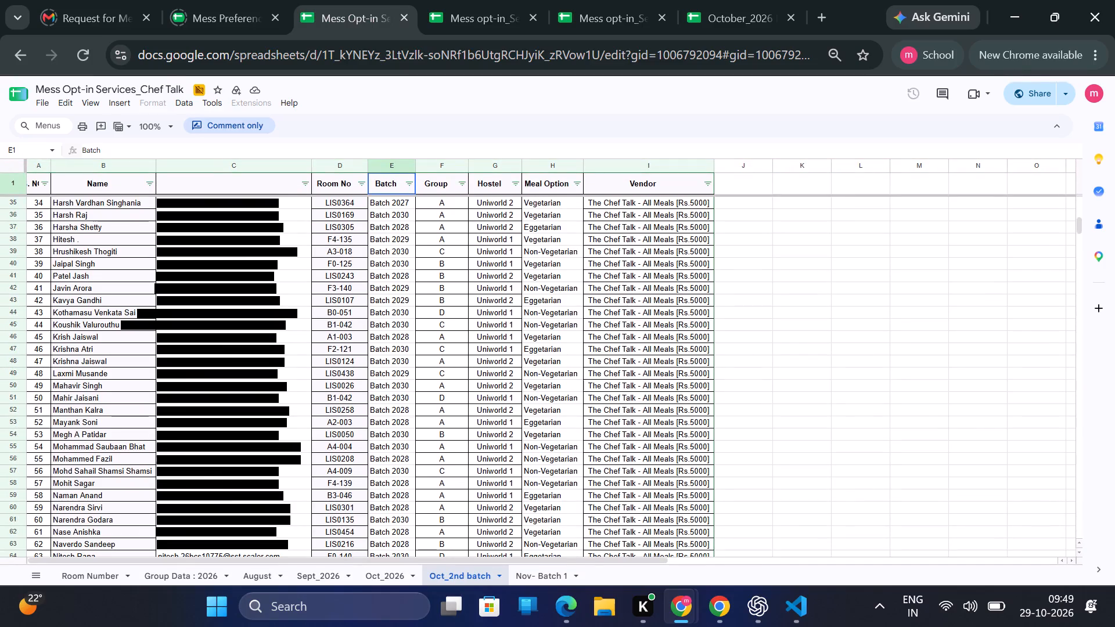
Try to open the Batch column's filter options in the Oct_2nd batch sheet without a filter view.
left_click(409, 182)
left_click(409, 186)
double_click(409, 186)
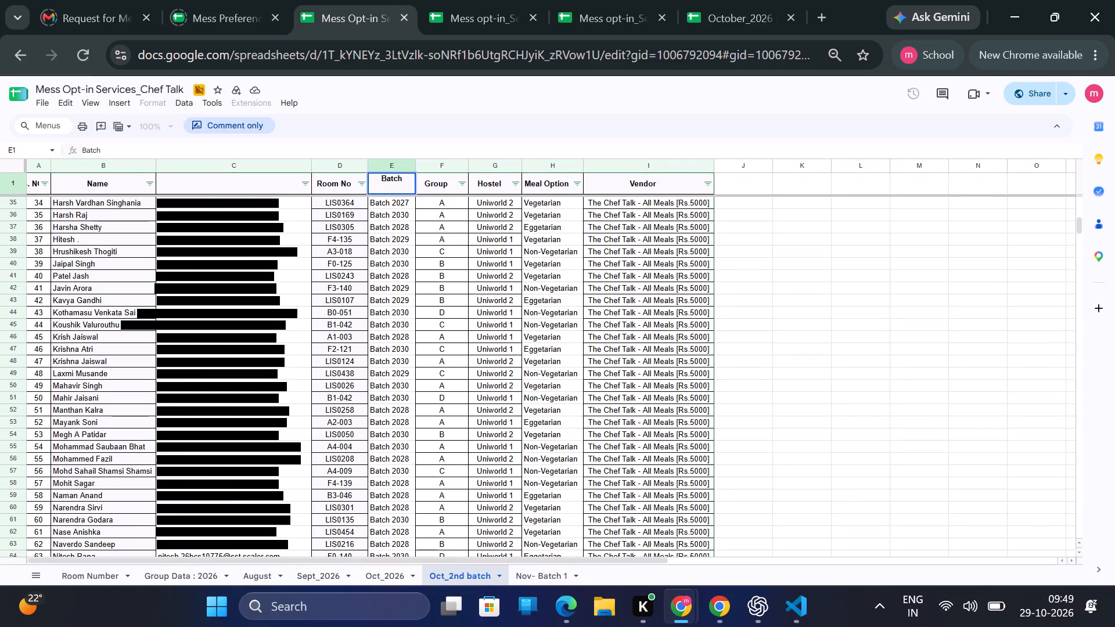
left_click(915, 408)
Look through the full Oct_2nd batch student list from its first to its last entries.
scroll(915, 408, "up", 12)
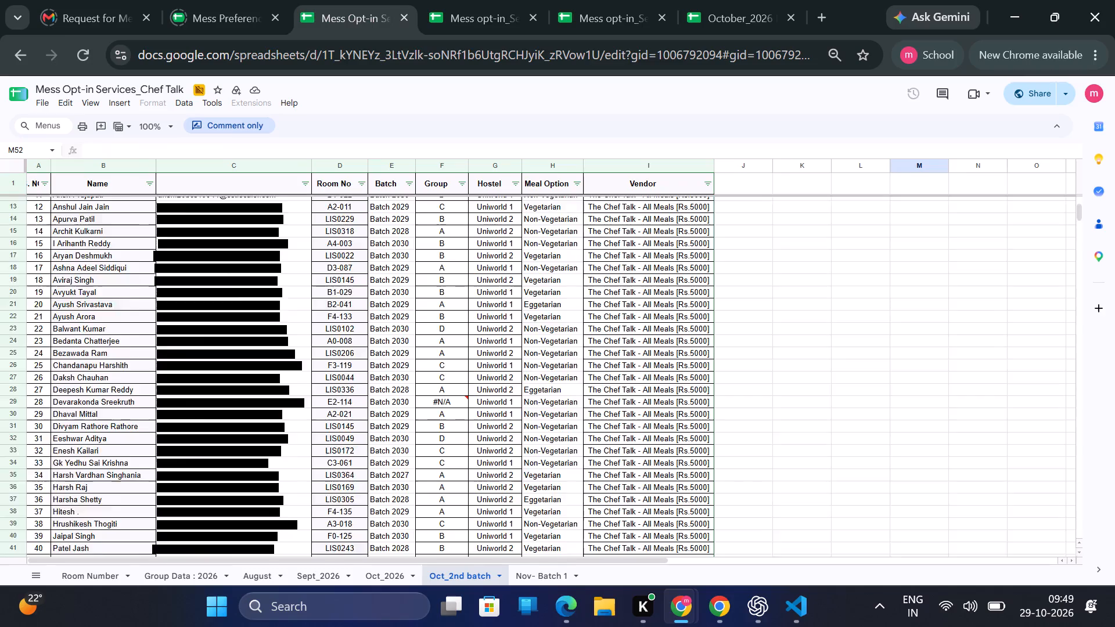
scroll(915, 408, "down", 11)
scroll(915, 408, "up", 5)
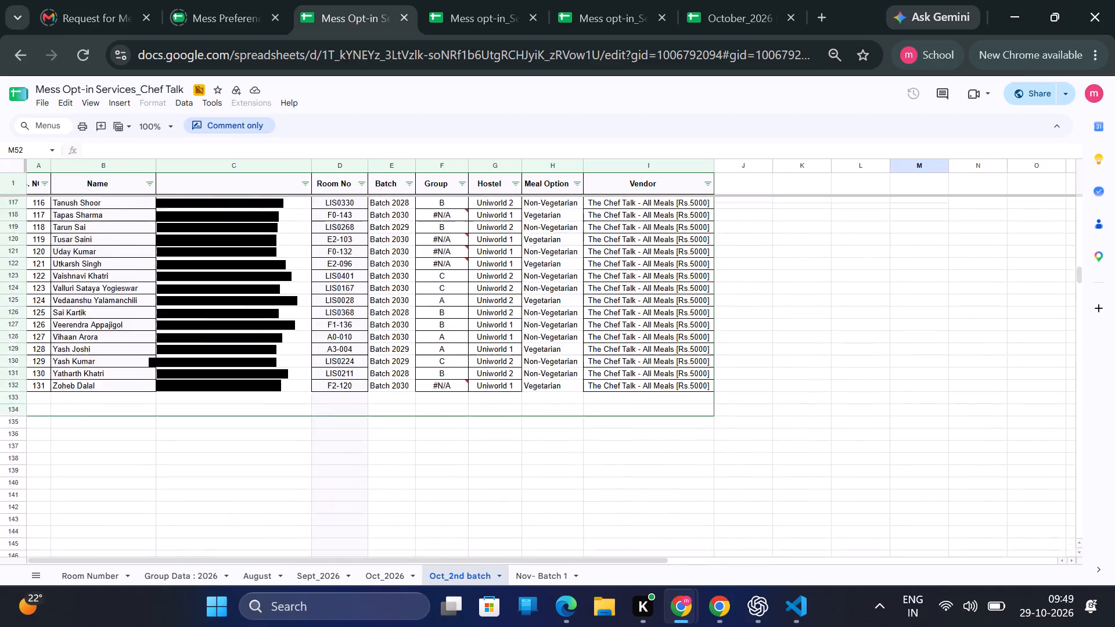
scroll(915, 408, "down", 4)
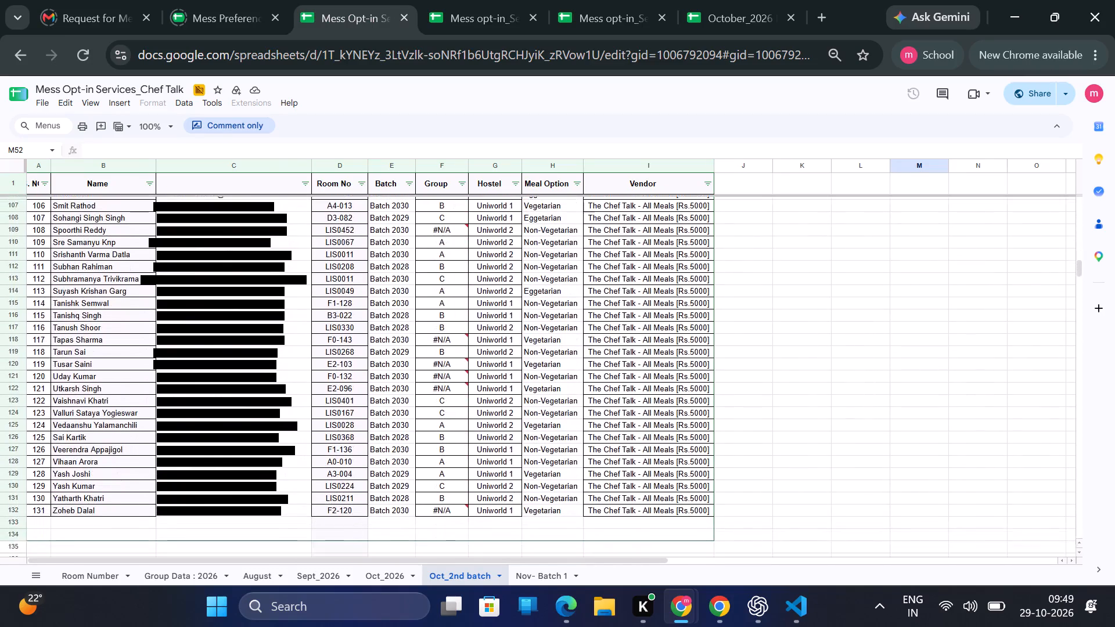
scroll(915, 408, "up", 12)
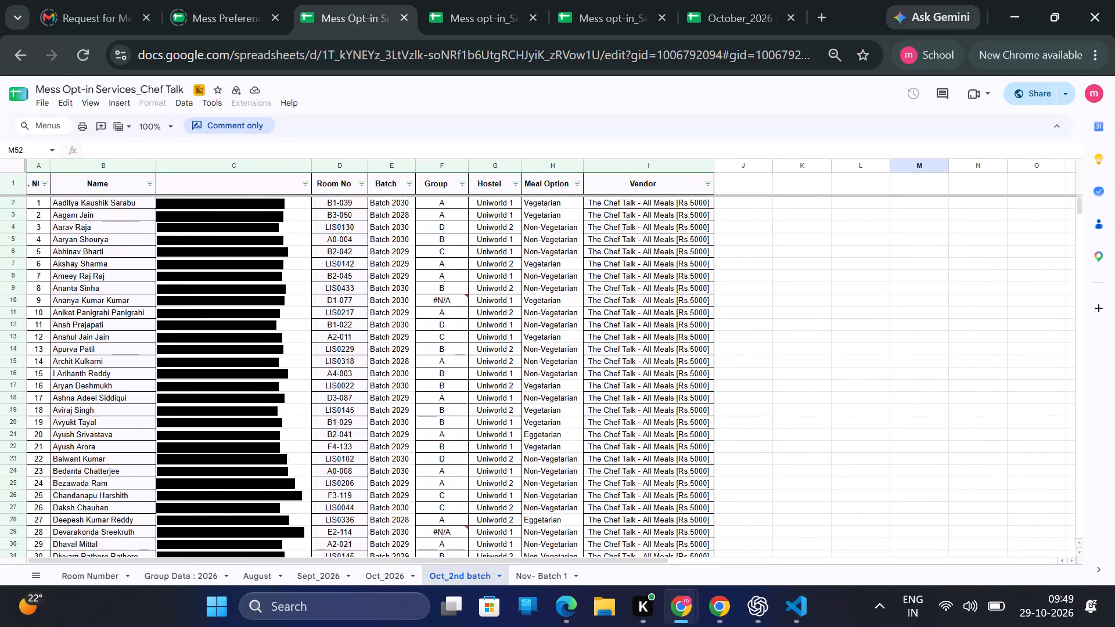
Switch to the Oct_2026 sheet of the Chef Talk spreadsheet and create a filter view for its data.
left_click(375, 579)
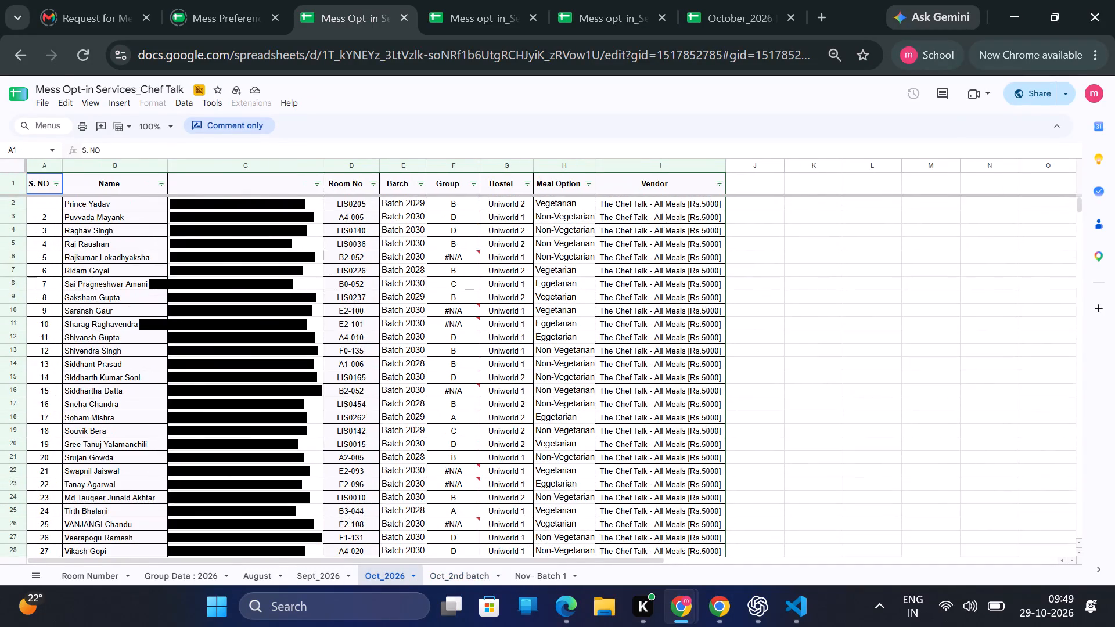
left_click(421, 182)
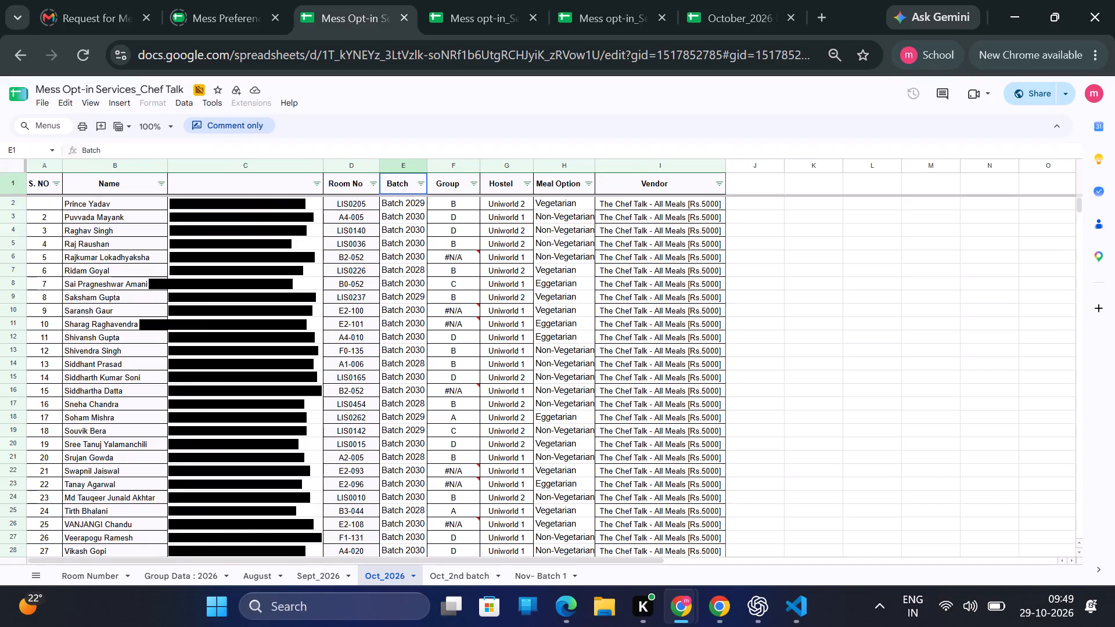
left_click(421, 182)
left_click(421, 182)
left_click(215, 107)
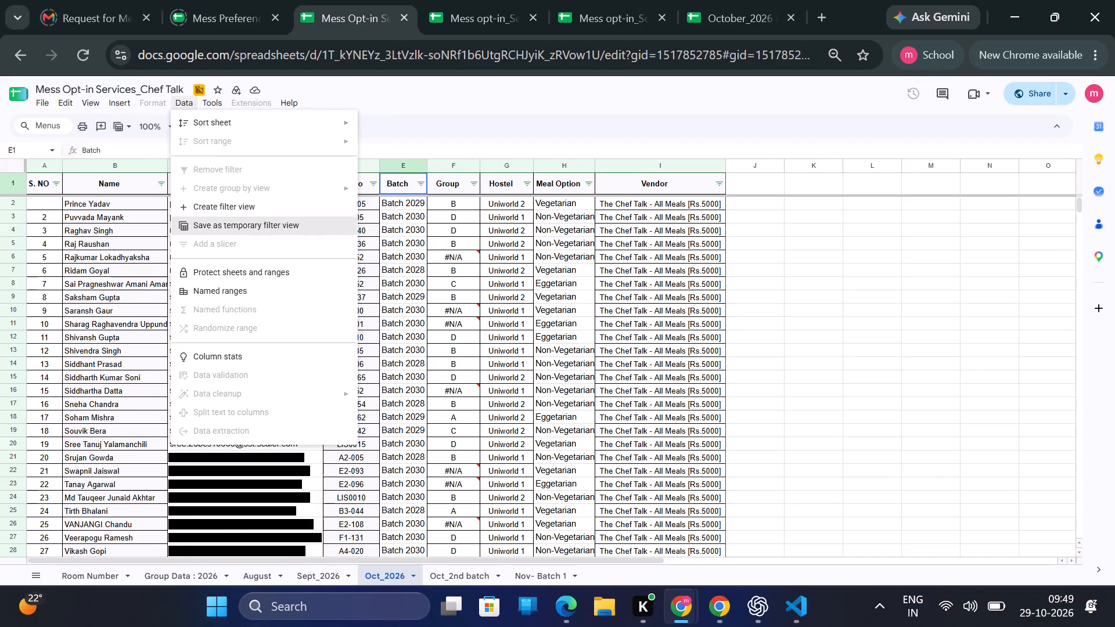
left_click(213, 203)
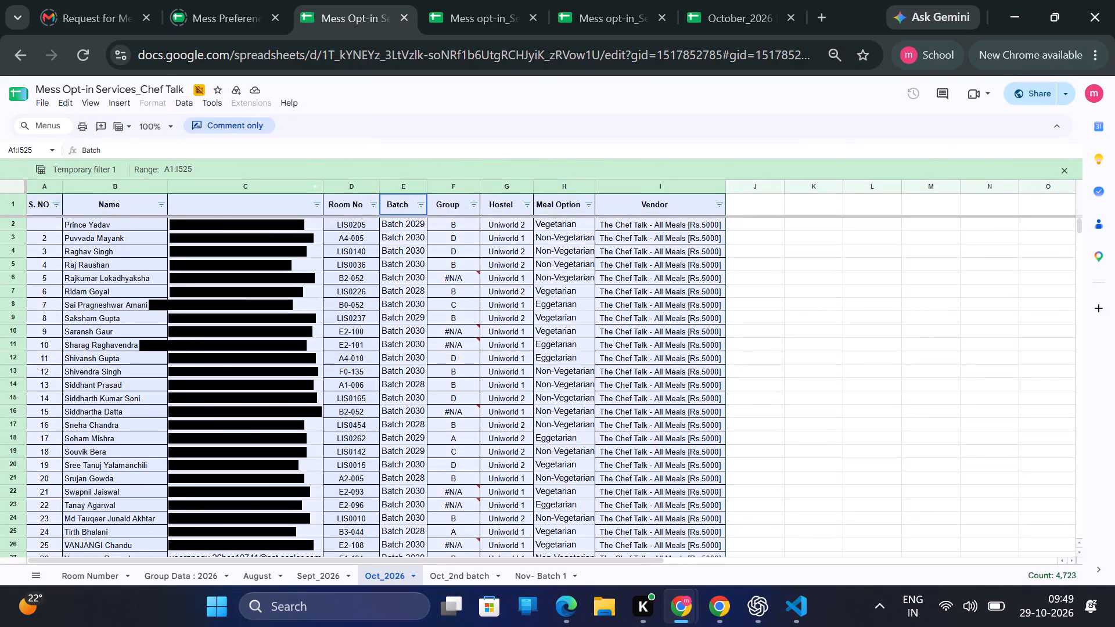
Filter the Batch column of the Oct_2026 sheet to show only Batch 2027.
left_click(418, 200)
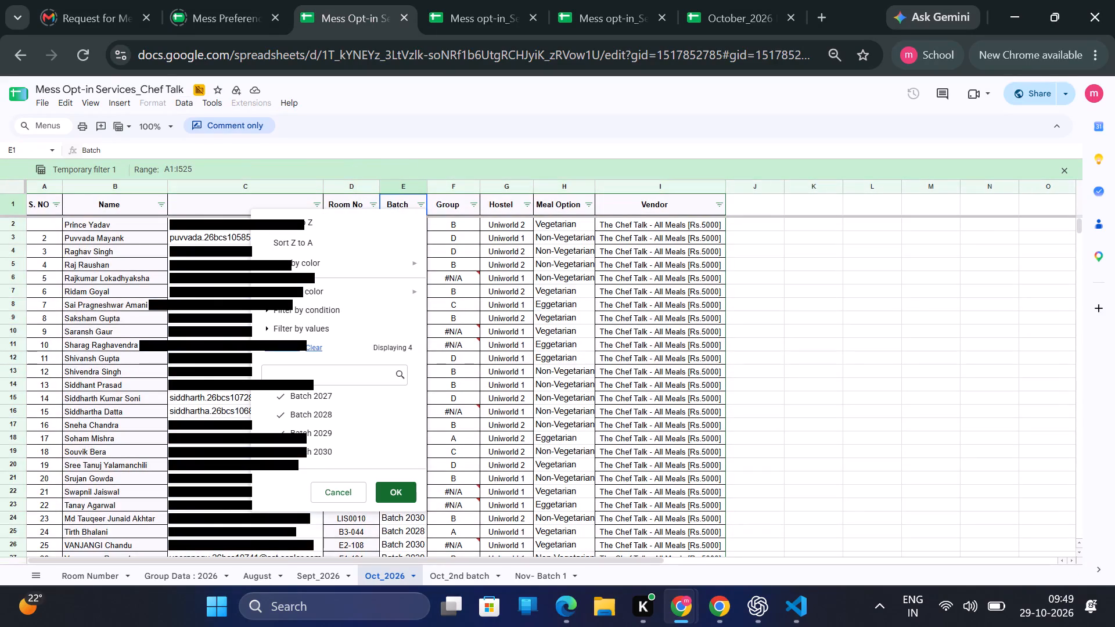
left_click(301, 410)
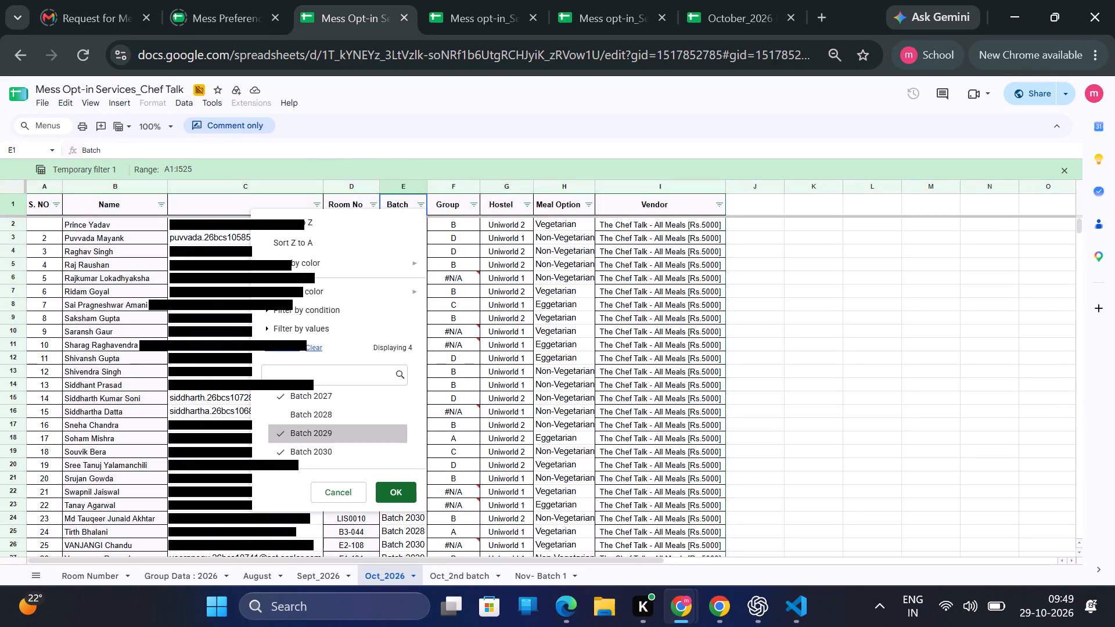
left_click(316, 431)
left_click(329, 456)
left_click(414, 492)
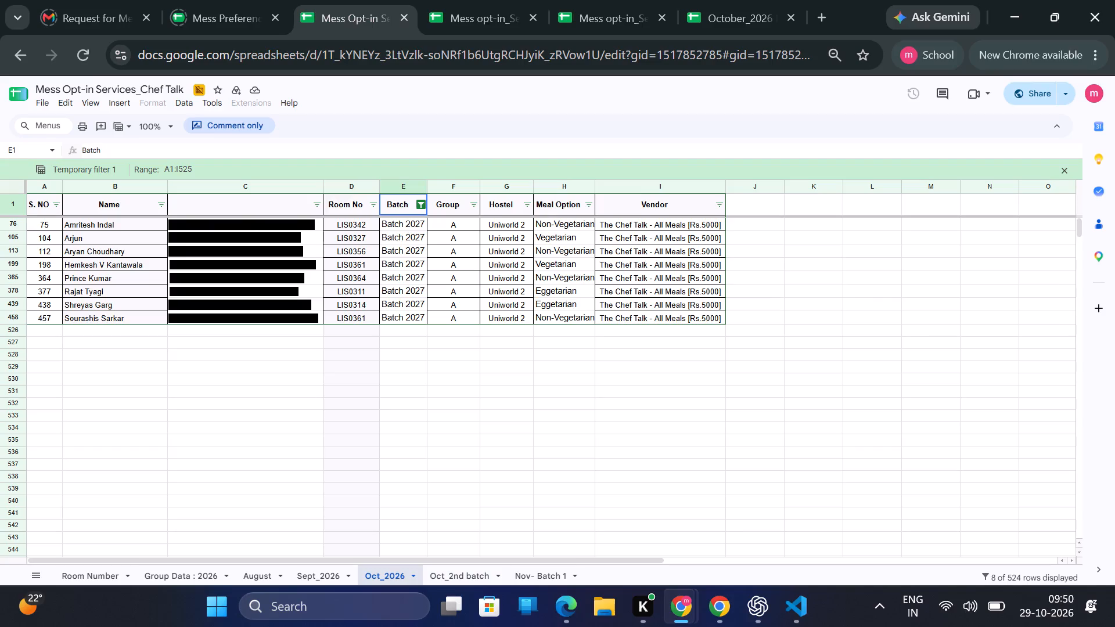
Change the Oct_2026 sheet's Batch filter to show only Batch 2028.
left_click(422, 201)
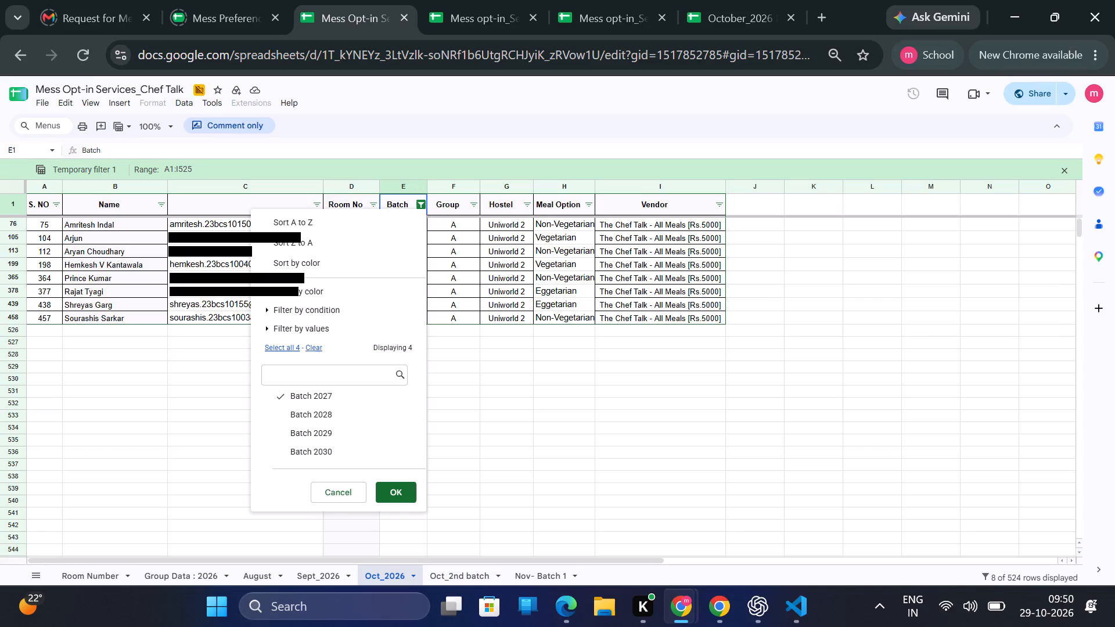
left_click(296, 414)
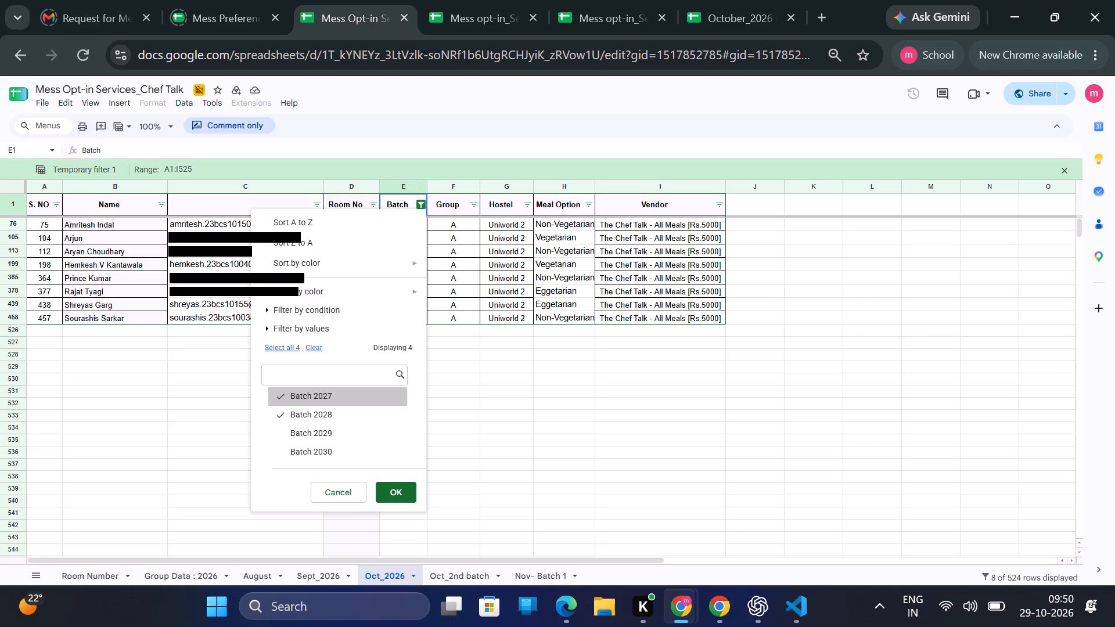
left_click(289, 401)
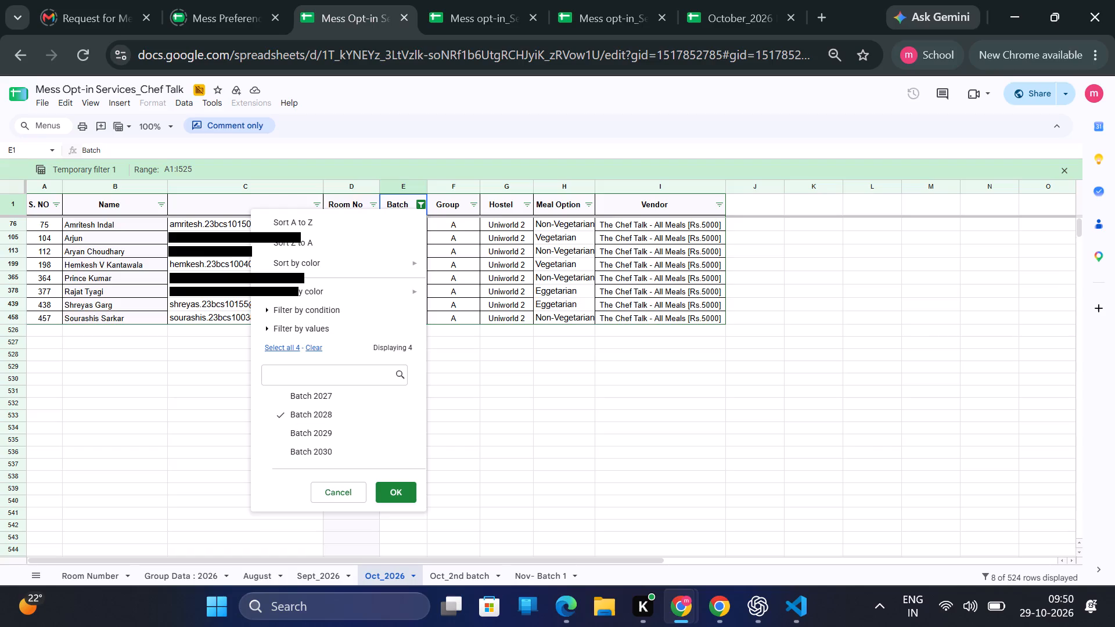
left_click(402, 499)
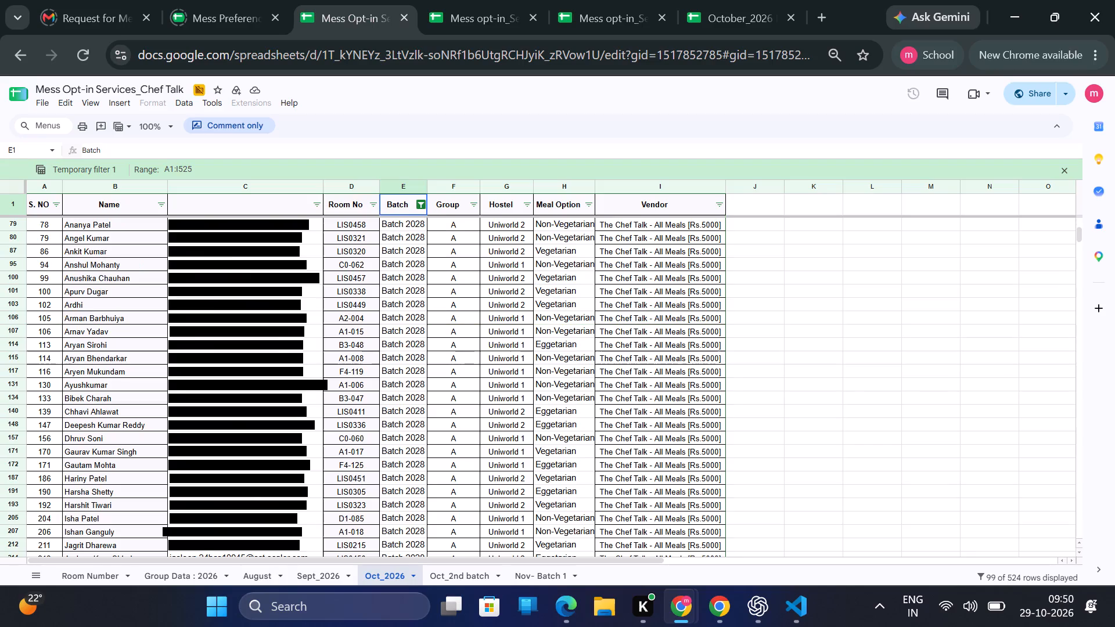
Filter the Hostel column of the Oct_2026 sheet to show only Uniworld 2, excluding Uniworld 1 and #N/A.
left_click(528, 201)
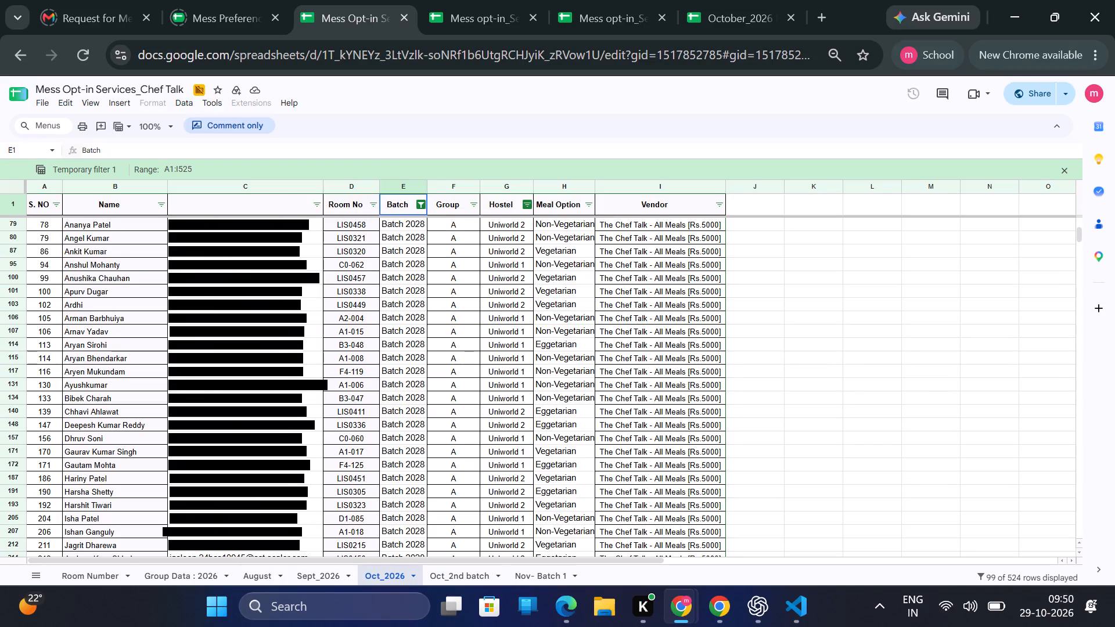
scroll(405, 429, "down", 1)
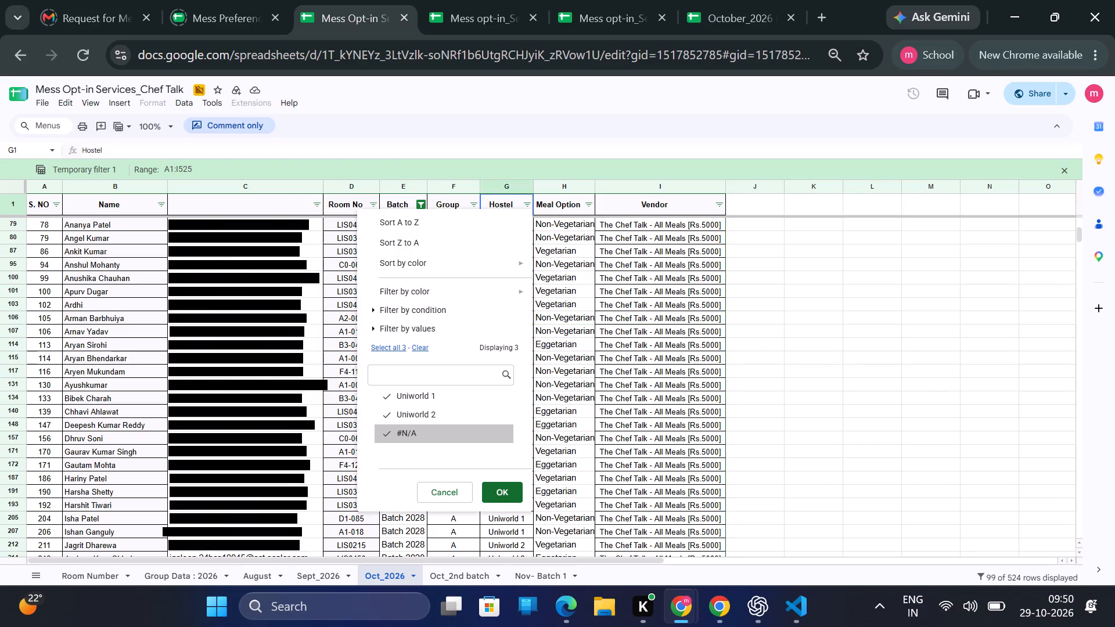
left_click(389, 397)
left_click(404, 436)
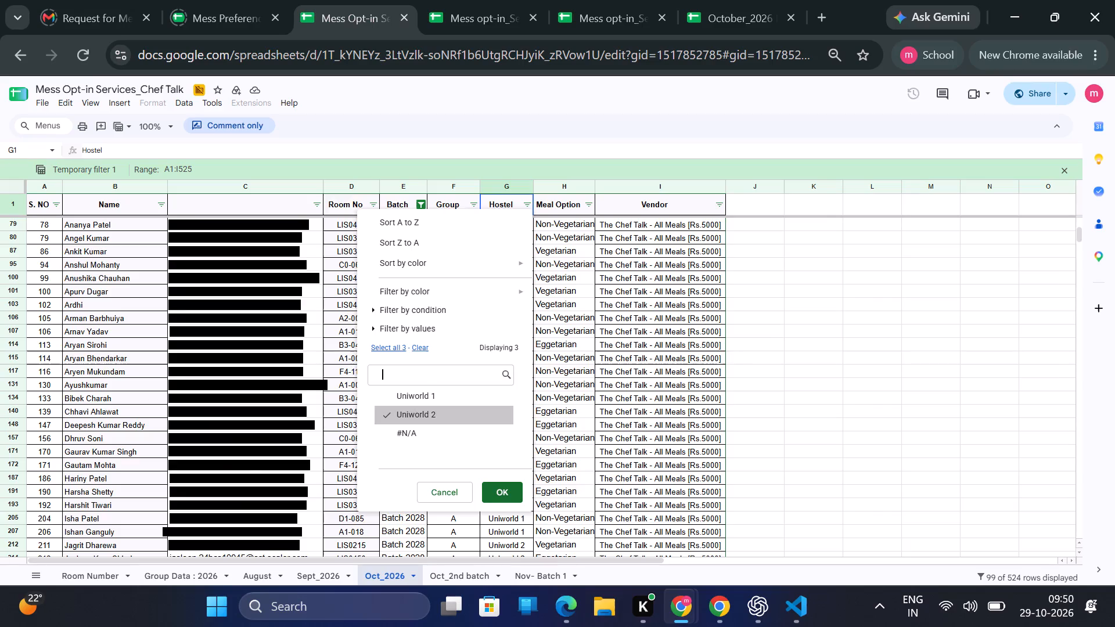
left_click(512, 487)
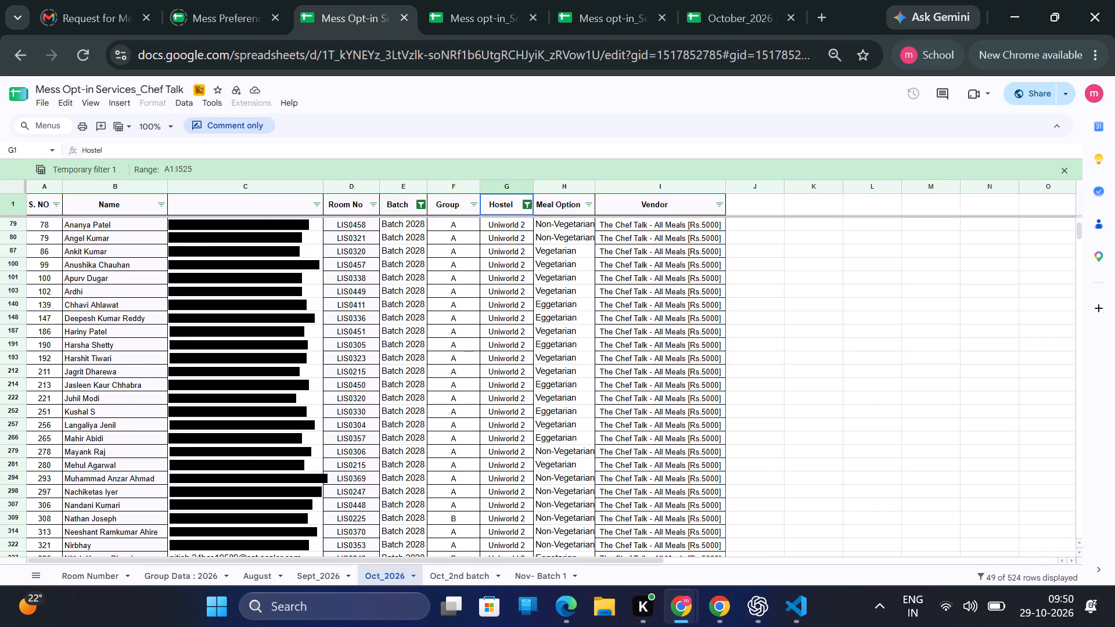
Return to the Oct_2nd batch sheet and create a new filter view for its data.
left_click(436, 578)
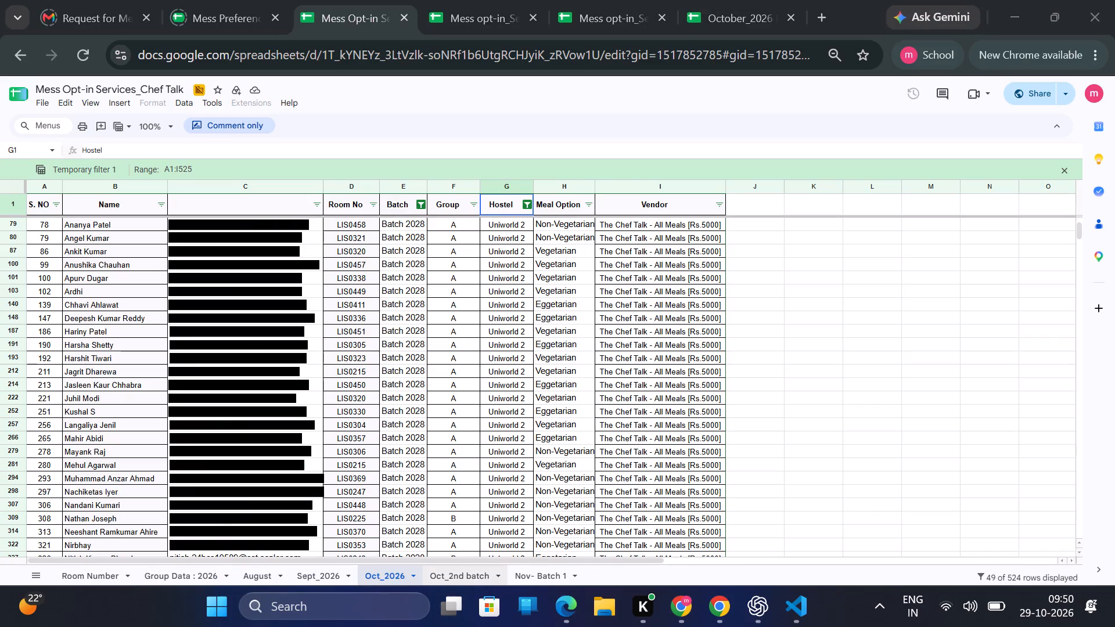
left_click(443, 571)
left_click(459, 185)
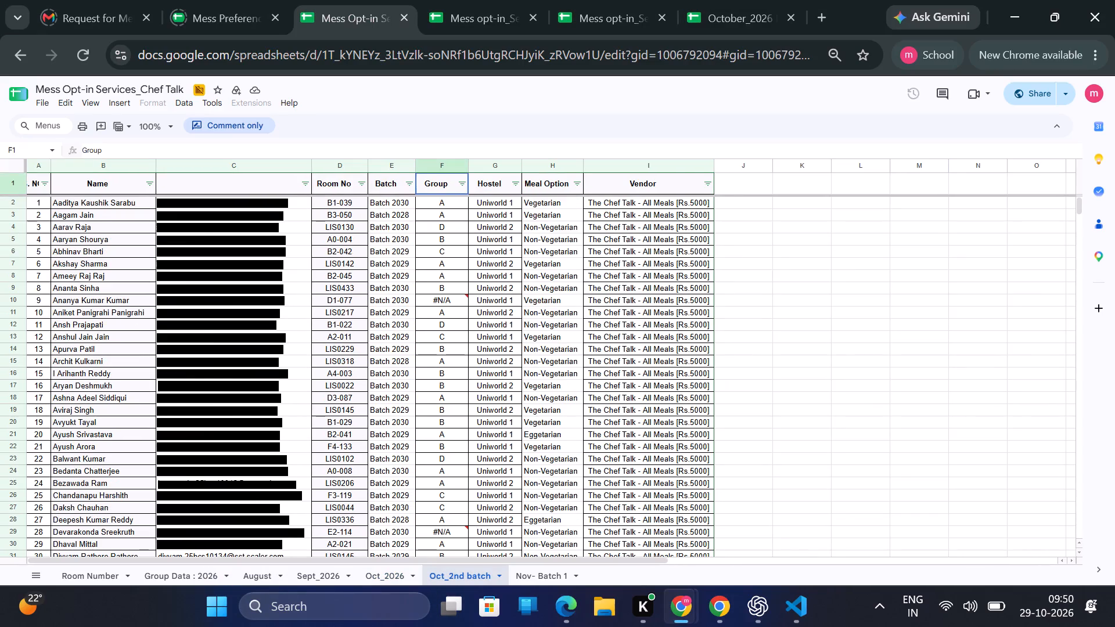
left_click(409, 181)
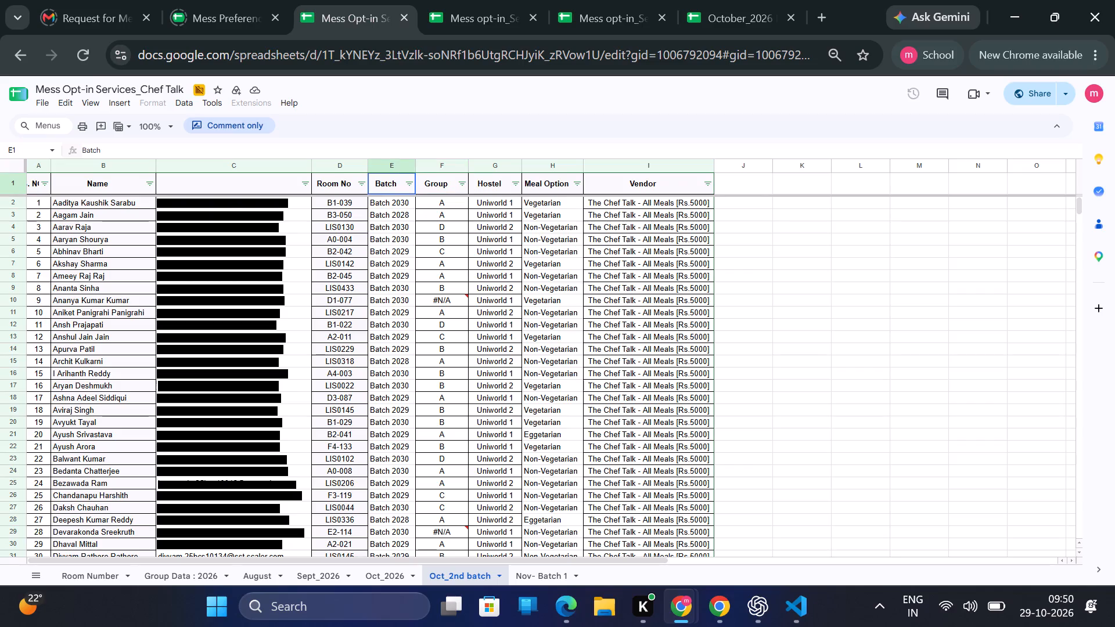
left_click(211, 108)
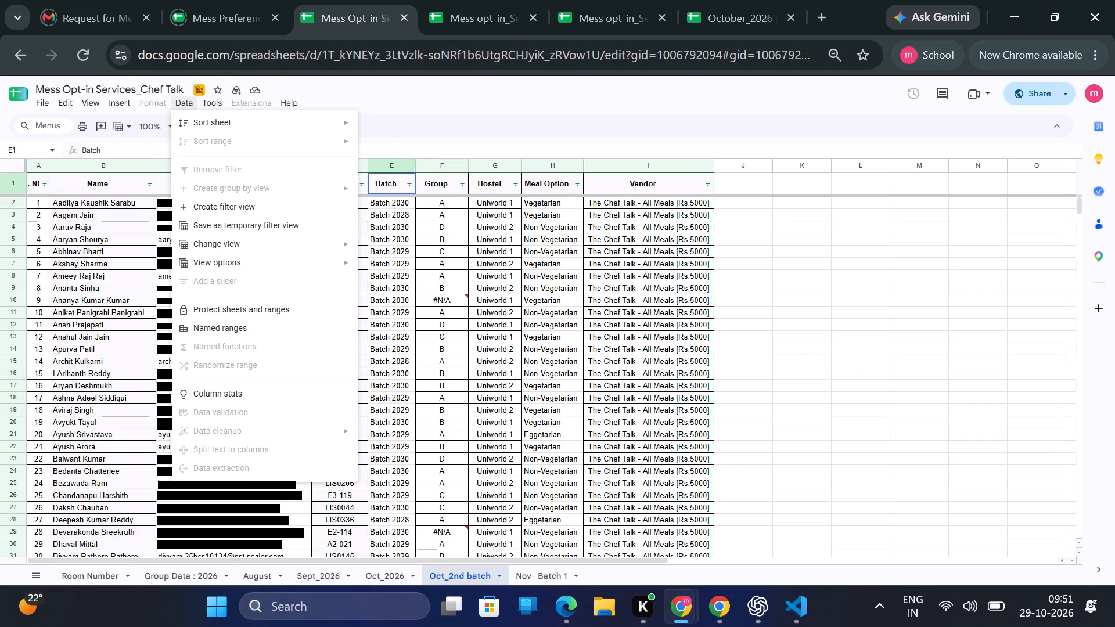
left_click(222, 199)
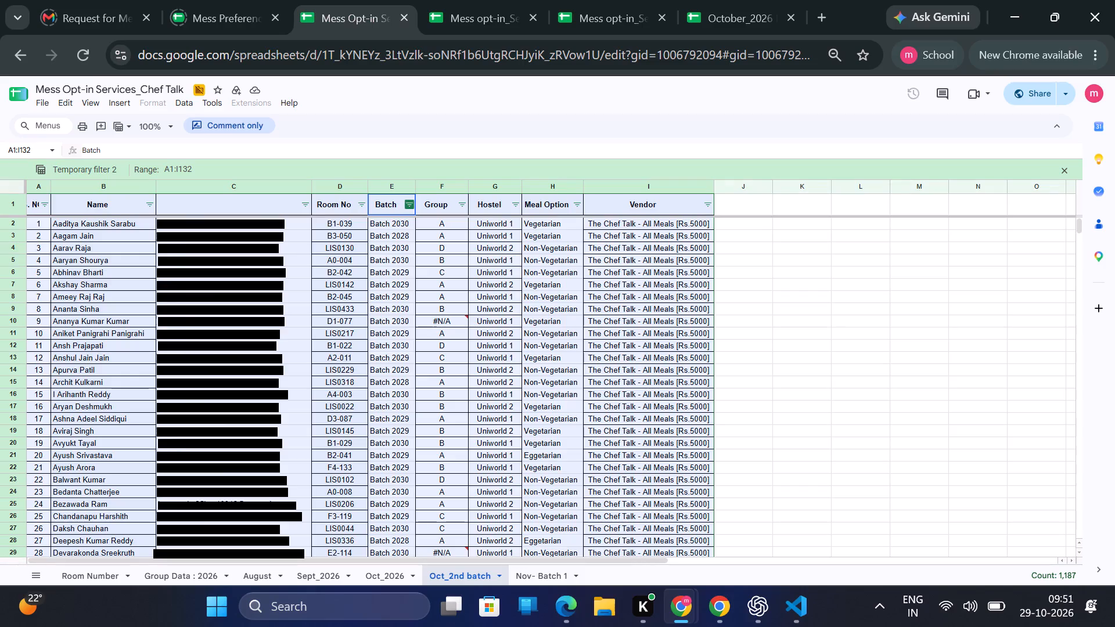
Filter the Batch column of the Oct_2nd batch sheet to show only Batch 2028.
left_click(406, 201)
left_click(302, 440)
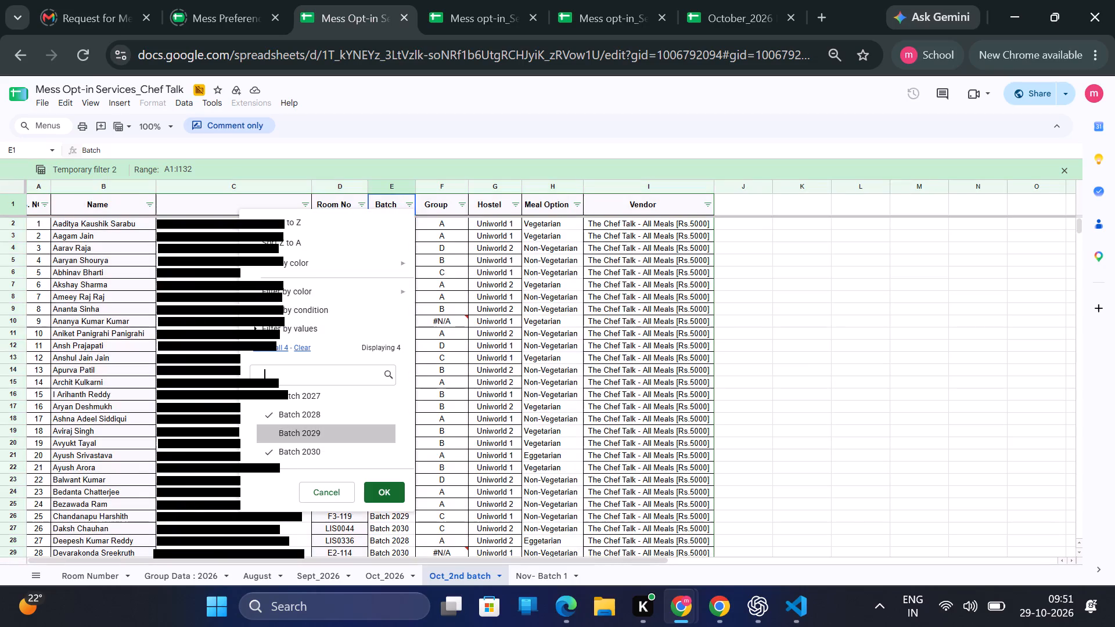
left_click(312, 448)
left_click(294, 388)
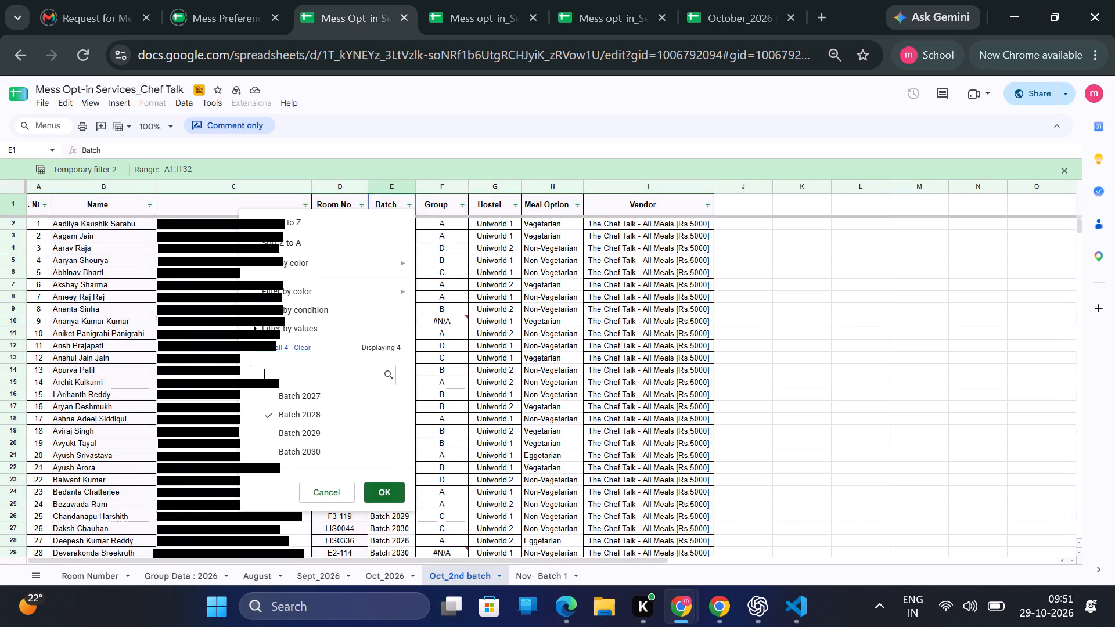
left_click(399, 489)
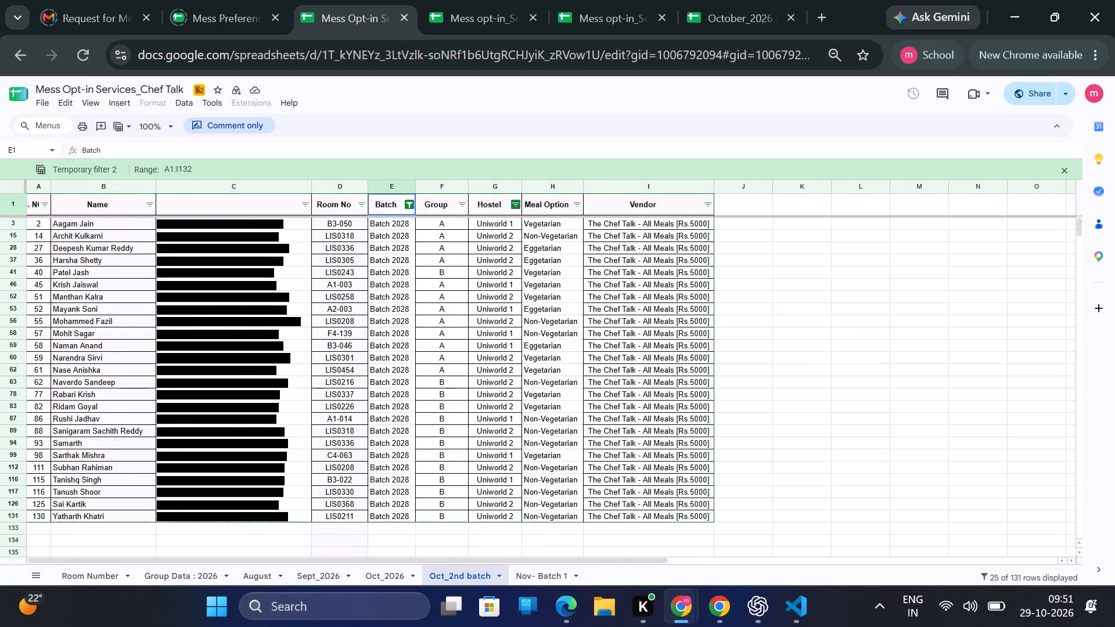
Filter the Hostel column of the Oct_2nd batch sheet to show only Uniworld 2.
left_click(512, 203)
left_click(394, 395)
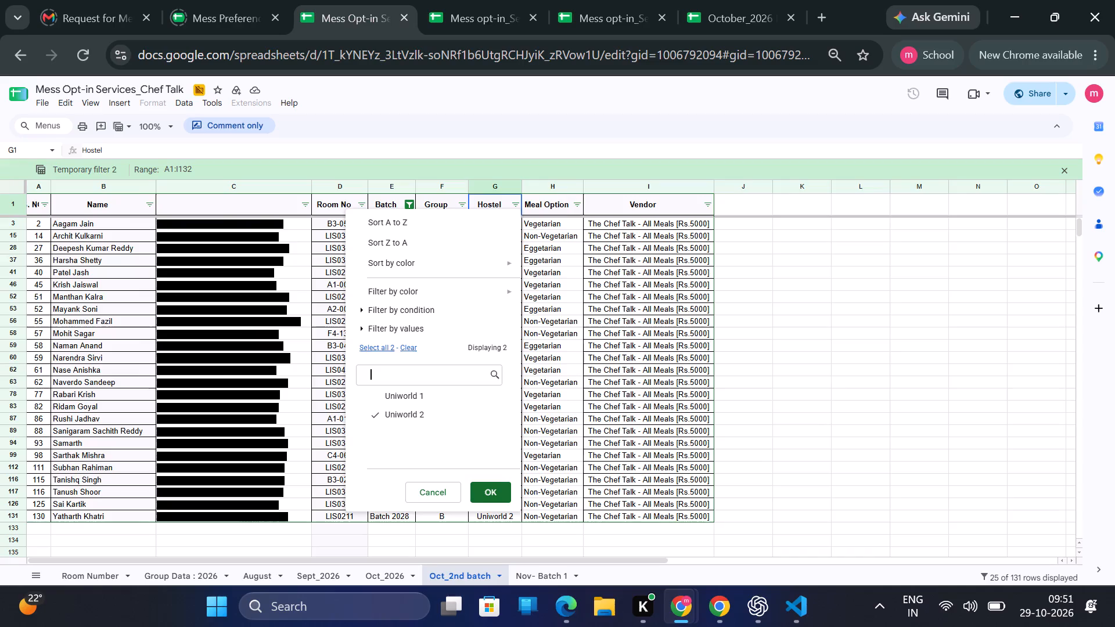
left_click(490, 496)
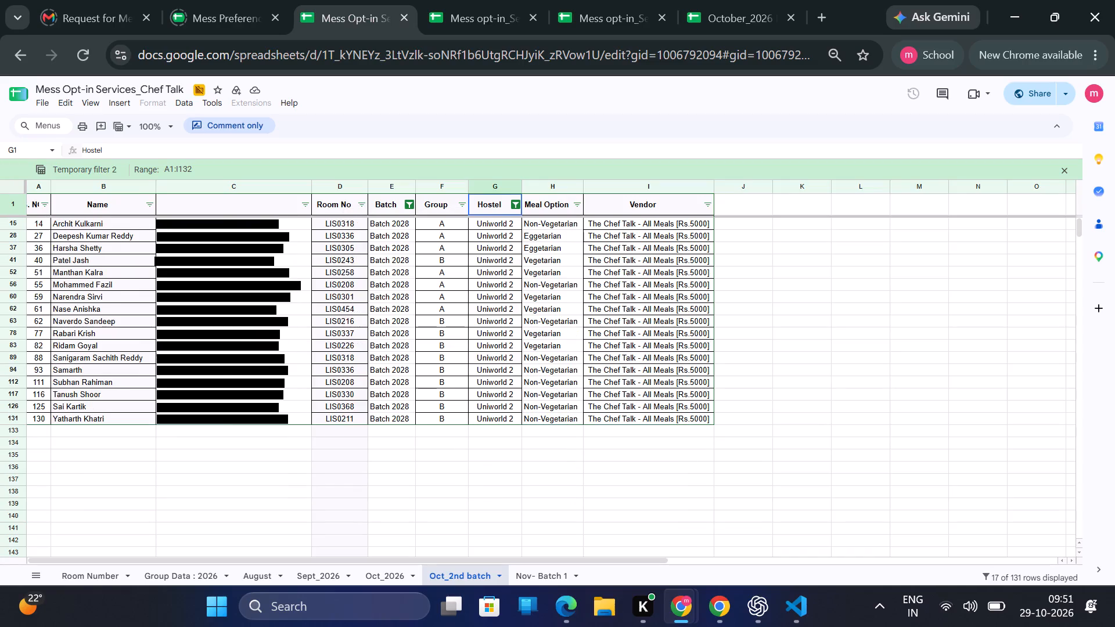
Change the Oct_2nd batch sheet's Hostel filter to show only Uniworld 1.
left_click(514, 205)
left_click(429, 413)
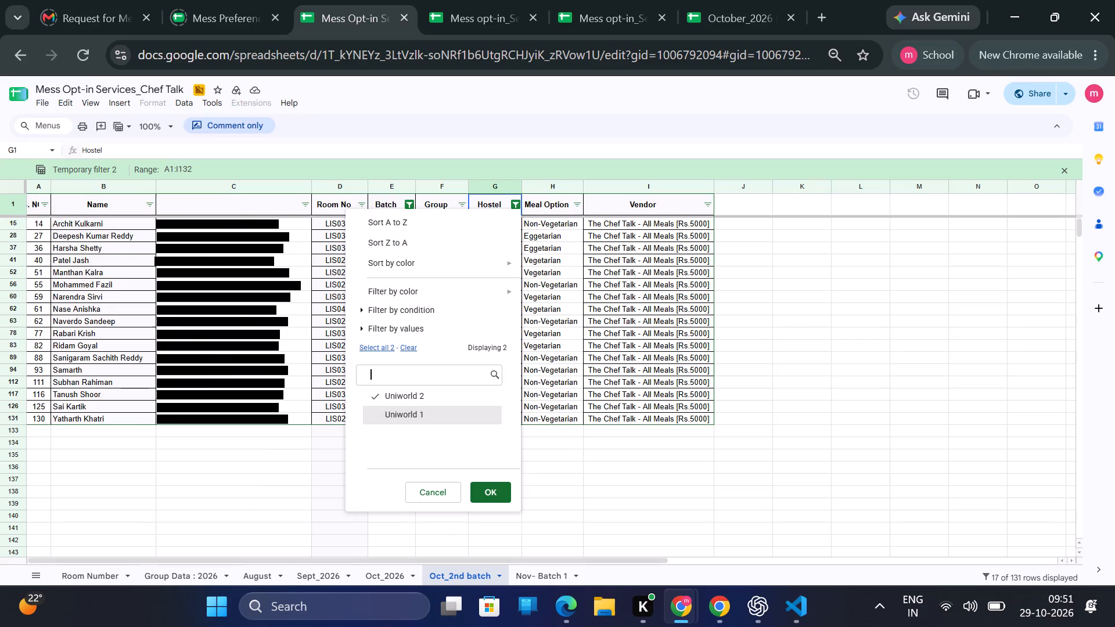
left_click(405, 389)
left_click(476, 492)
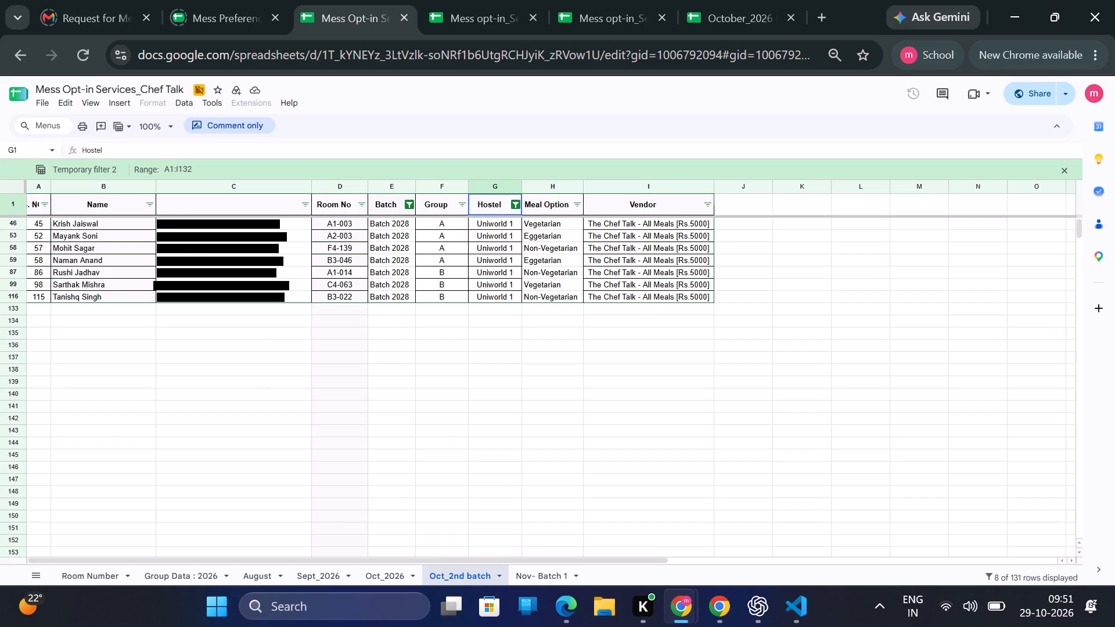
Go back to the Oct_2026 sheet and change its Hostel filter to show only Uniworld 1.
left_click(372, 583)
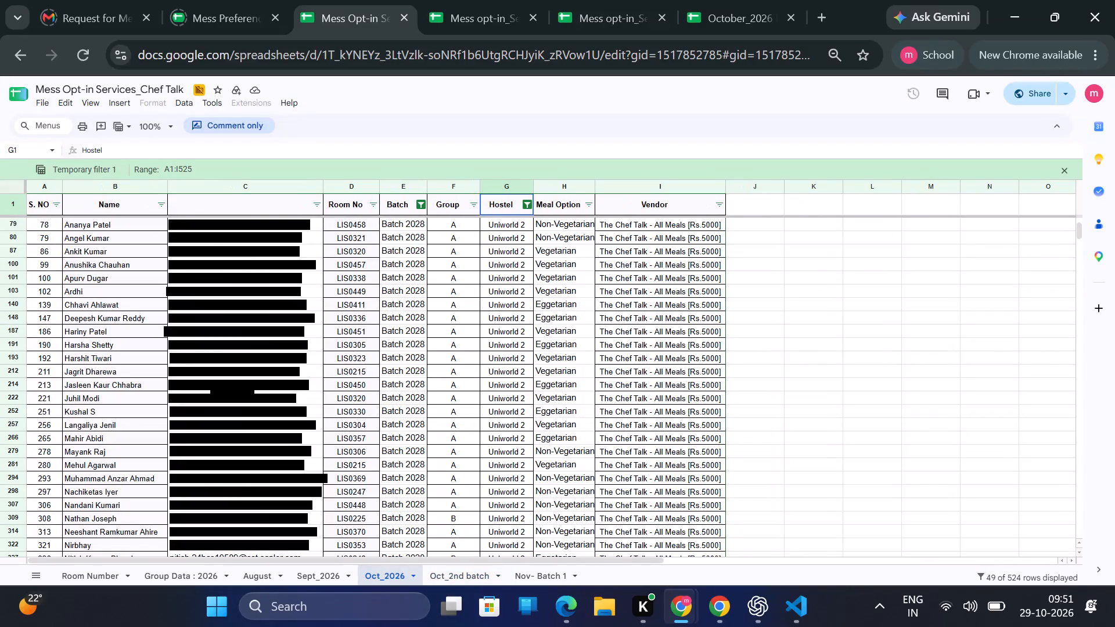
left_click(527, 202)
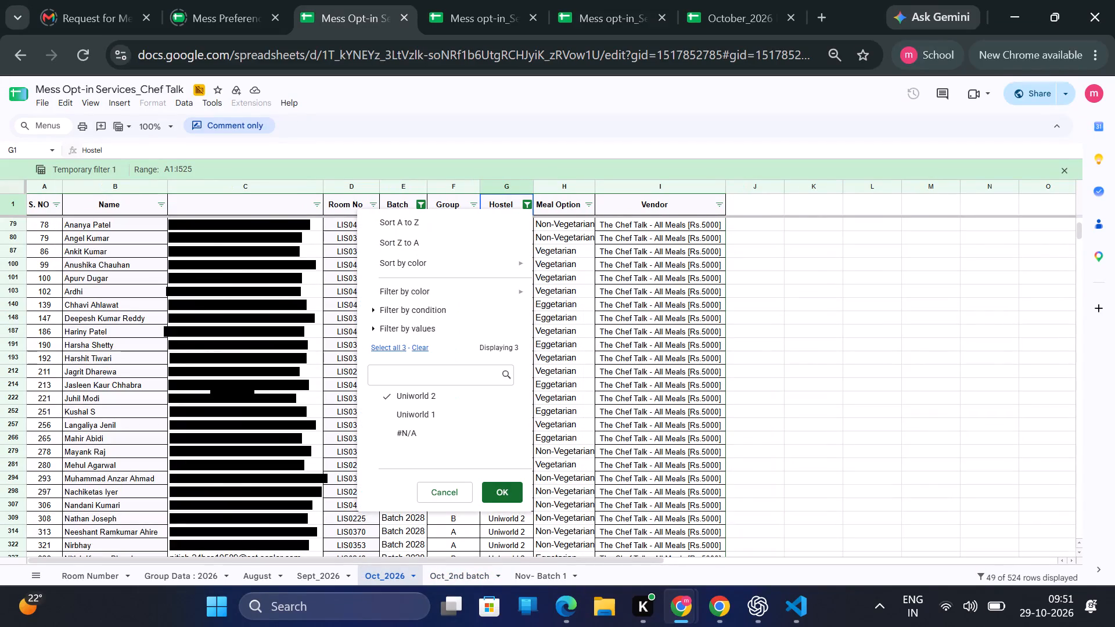
left_click(422, 414)
left_click(416, 392)
left_click(491, 496)
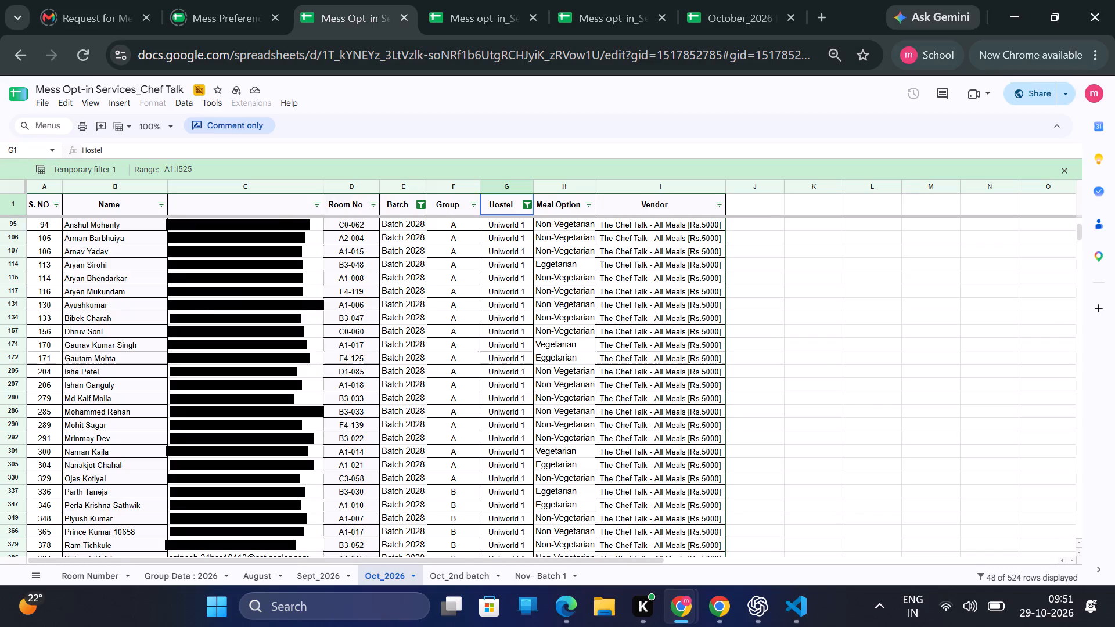
Change the Oct_2026 sheet's Batch filter to show only Batch 2029.
scroll(509, 358, "down", 2)
scroll(509, 358, "up", 11)
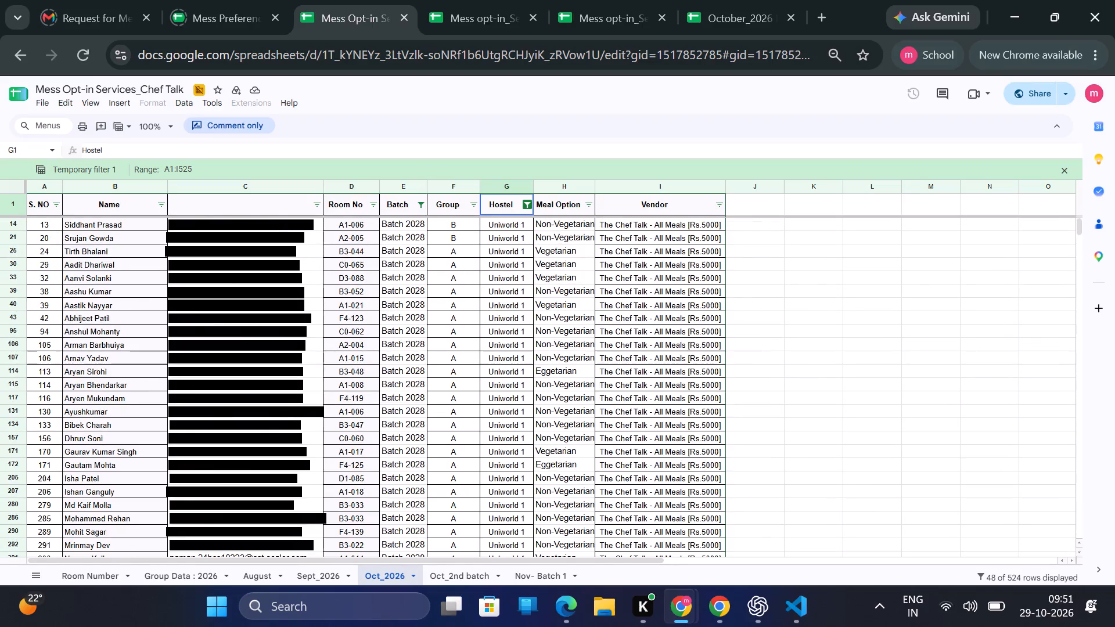
left_click(418, 201)
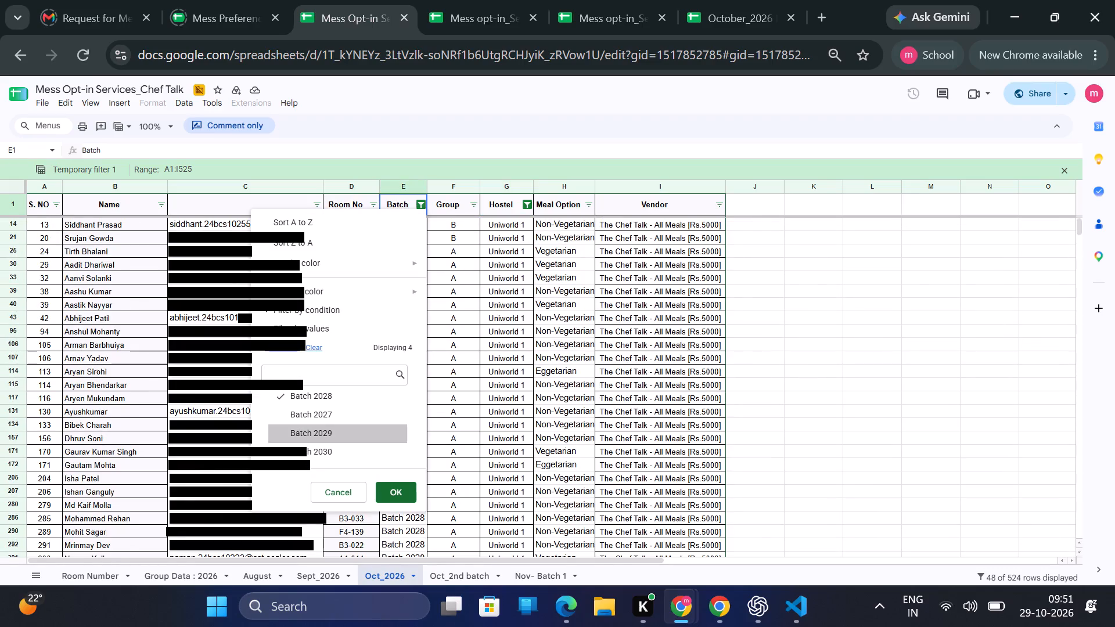
left_click(340, 431)
left_click(322, 392)
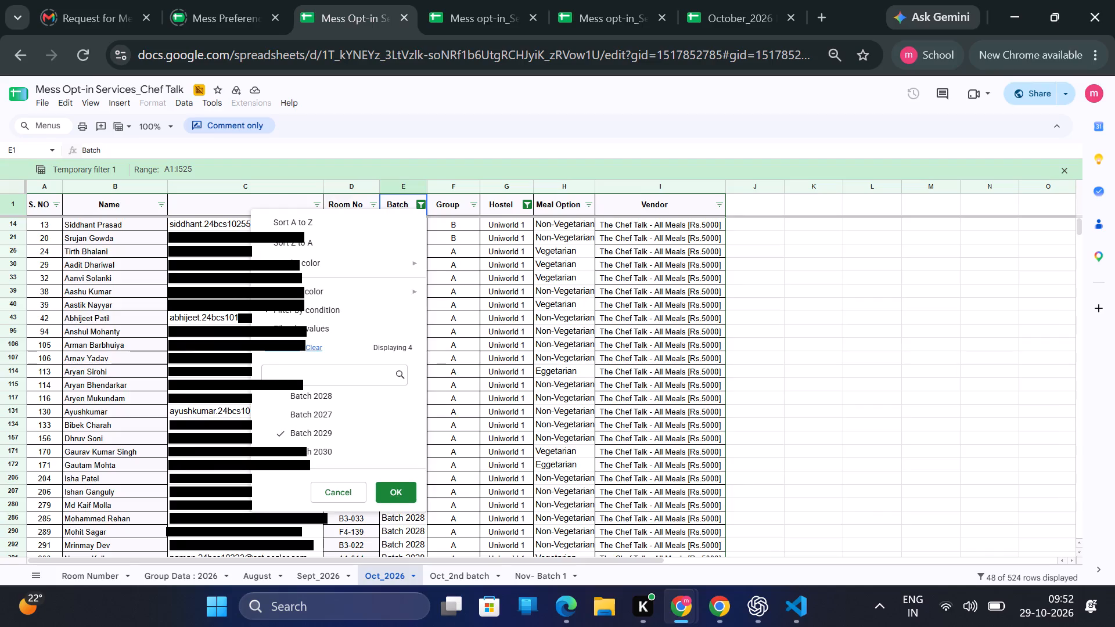
left_click(380, 498)
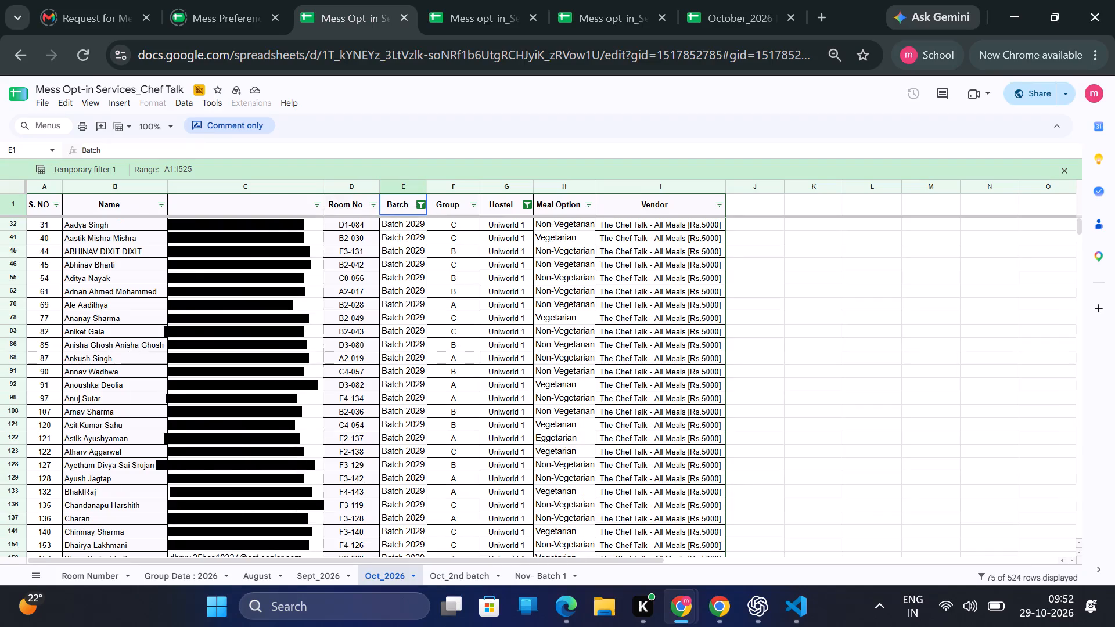
Filter the Group column of the Oct_2026 sheet to exclude group A, keeping groups B and C.
left_click(474, 207)
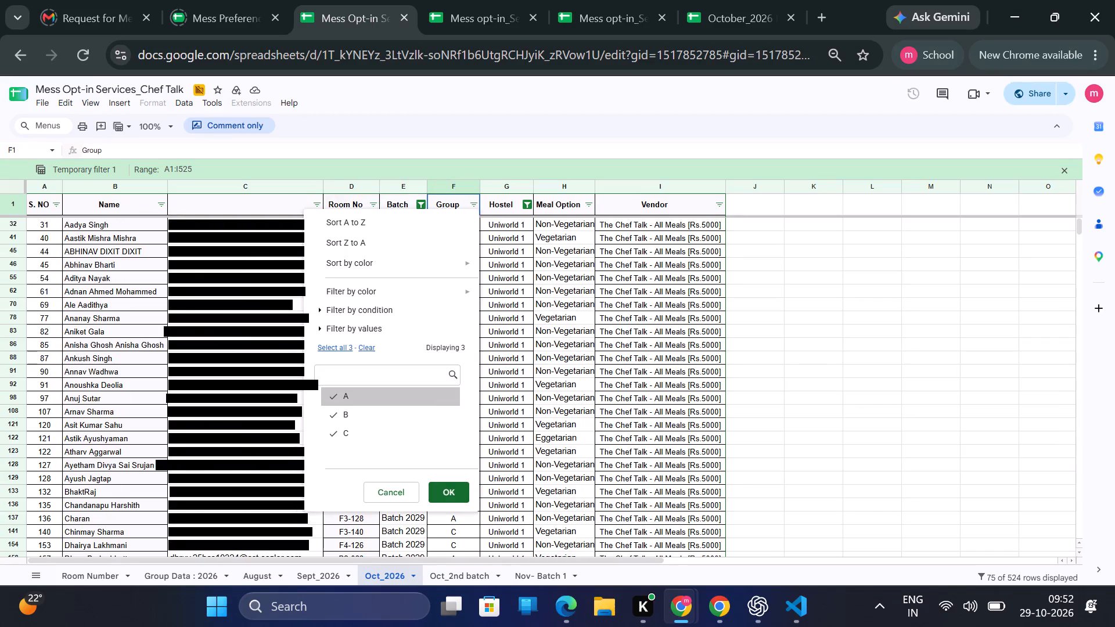
left_click(344, 387)
left_click(446, 492)
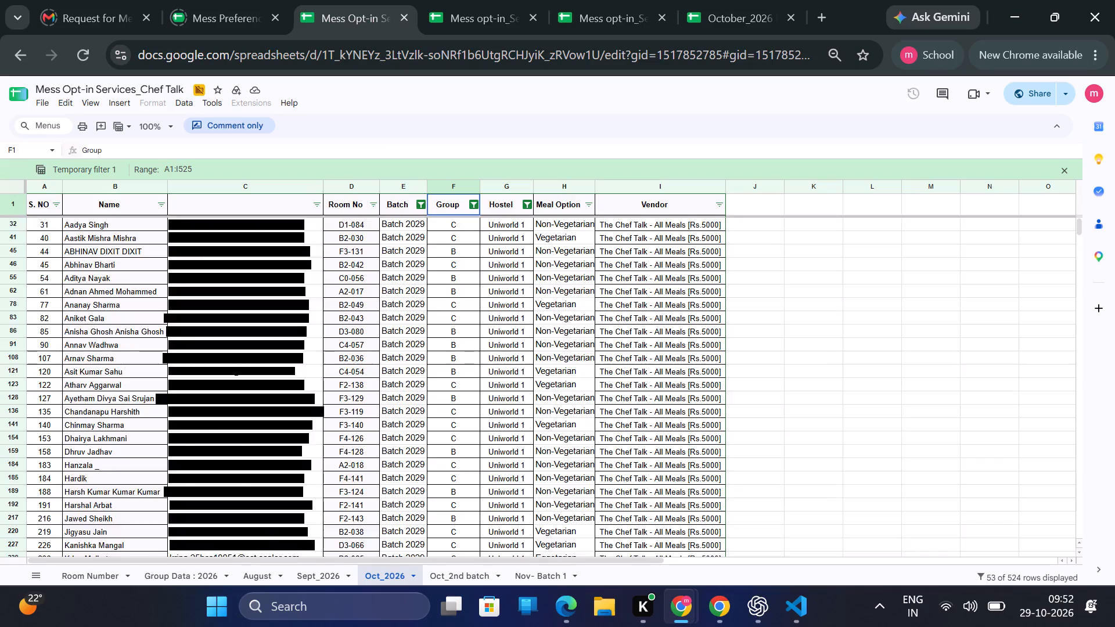
scroll(446, 492, "down", 3)
scroll(446, 492, "up", 2)
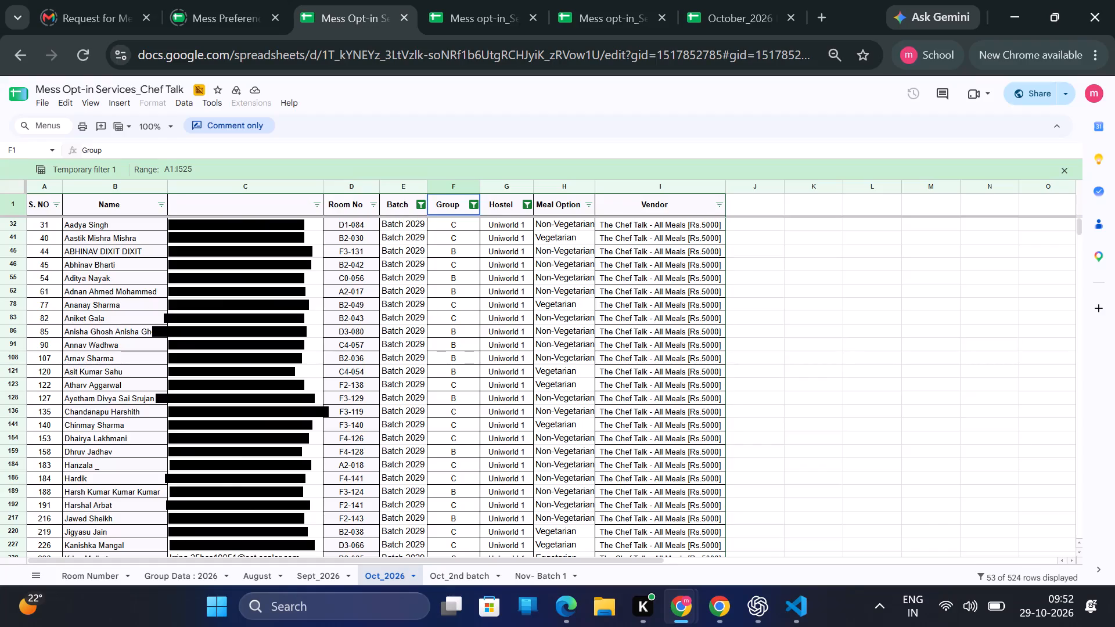
Switch to the Oct_2nd batch sheet and change its Batch filter to show only Batch 2029.
left_click(470, 575)
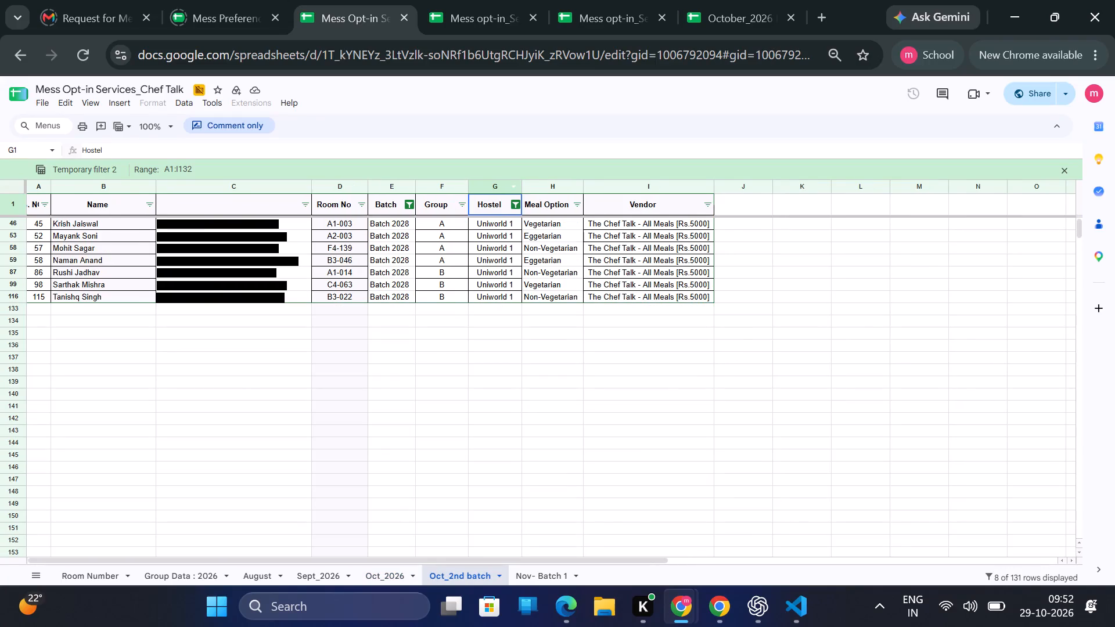
left_click(514, 203)
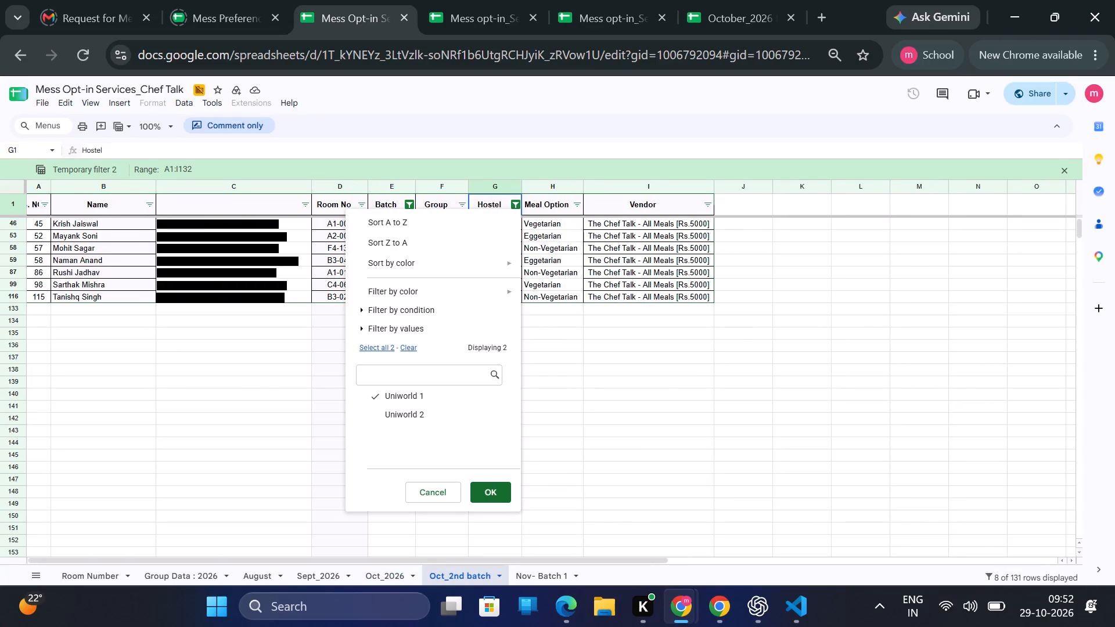
left_click(407, 200)
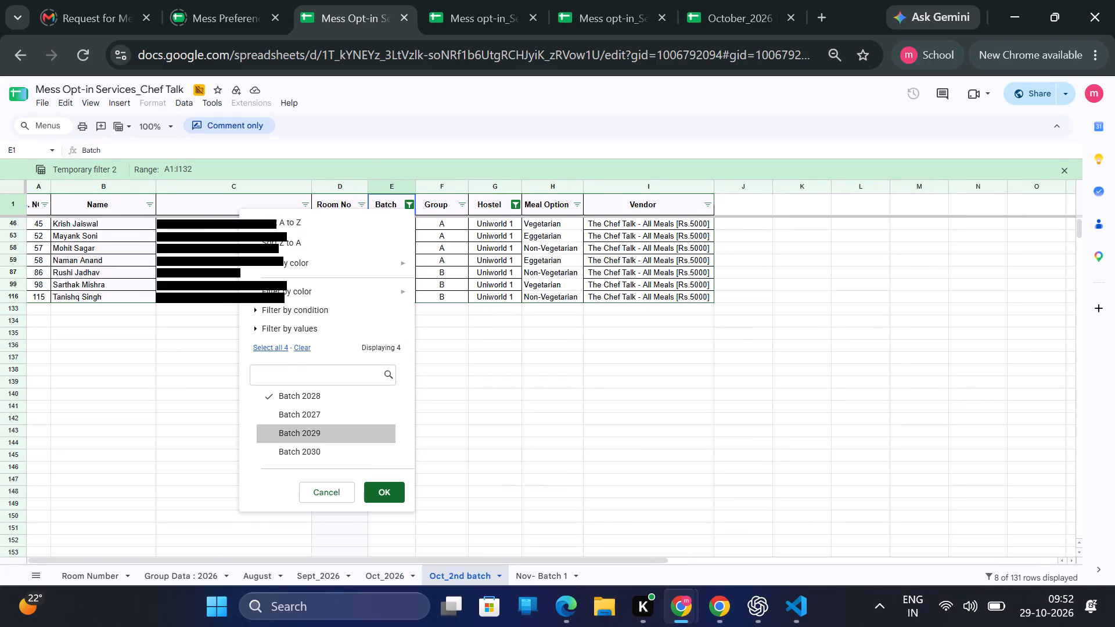
left_click(345, 429)
left_click(327, 388)
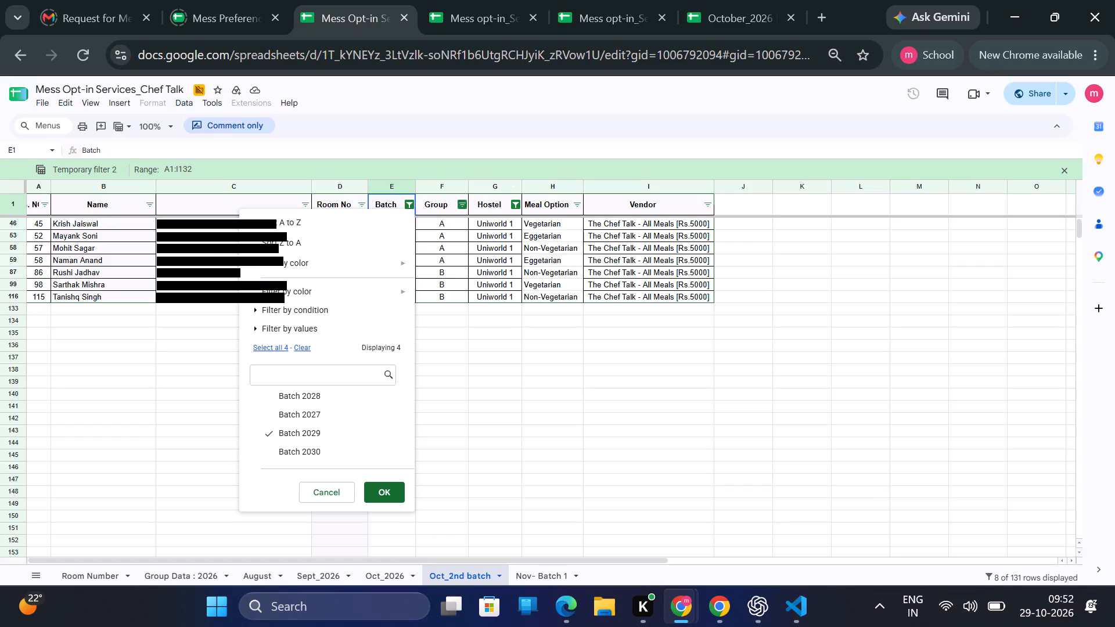
left_click(390, 498)
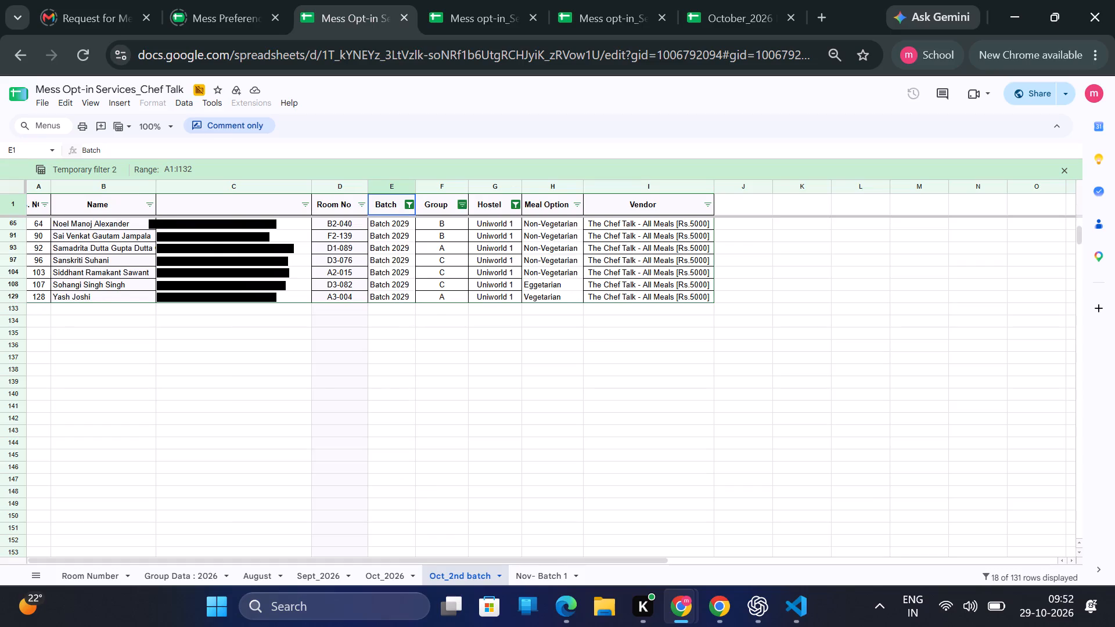
Filter the Group column of the Oct_2nd batch sheet to exclude group A, keeping groups B and C.
left_click(459, 207)
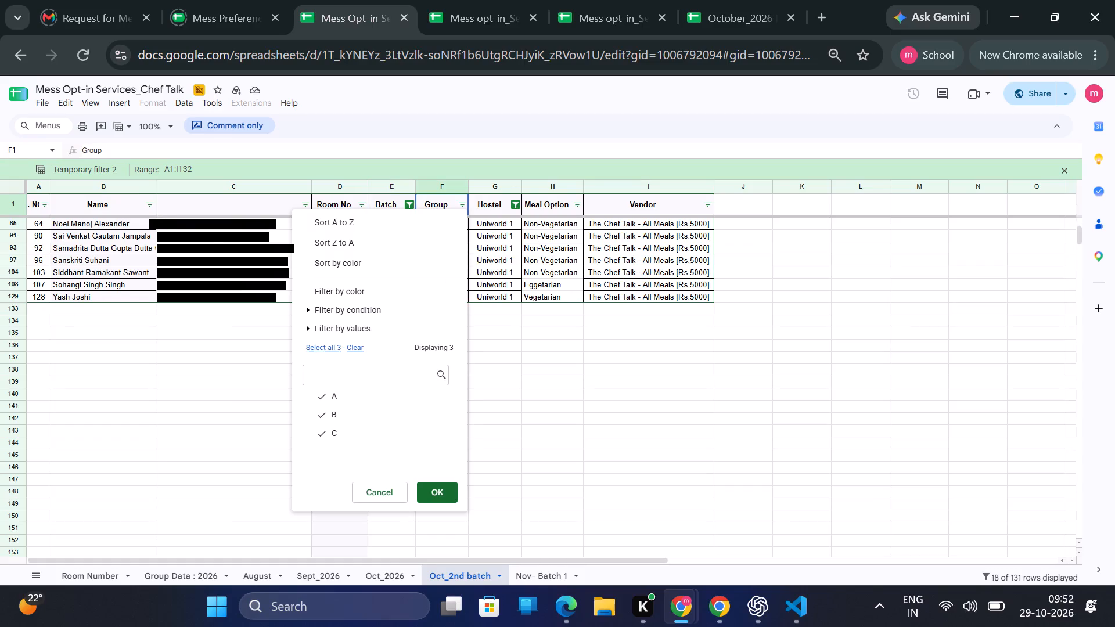
left_click(355, 396)
scroll(355, 396, "down", 1)
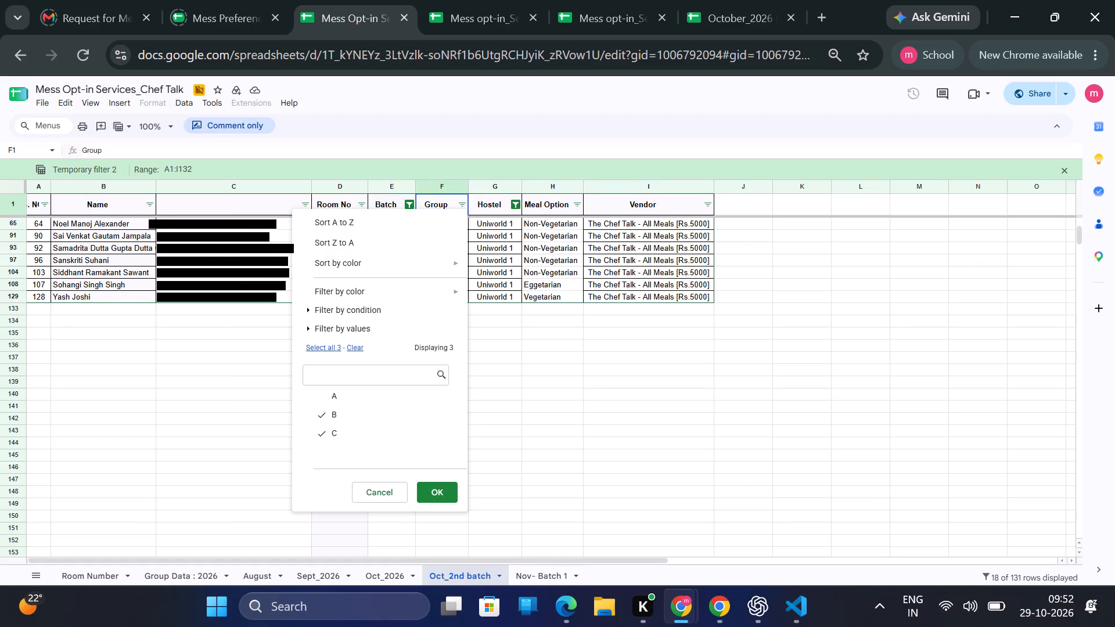
left_click(437, 498)
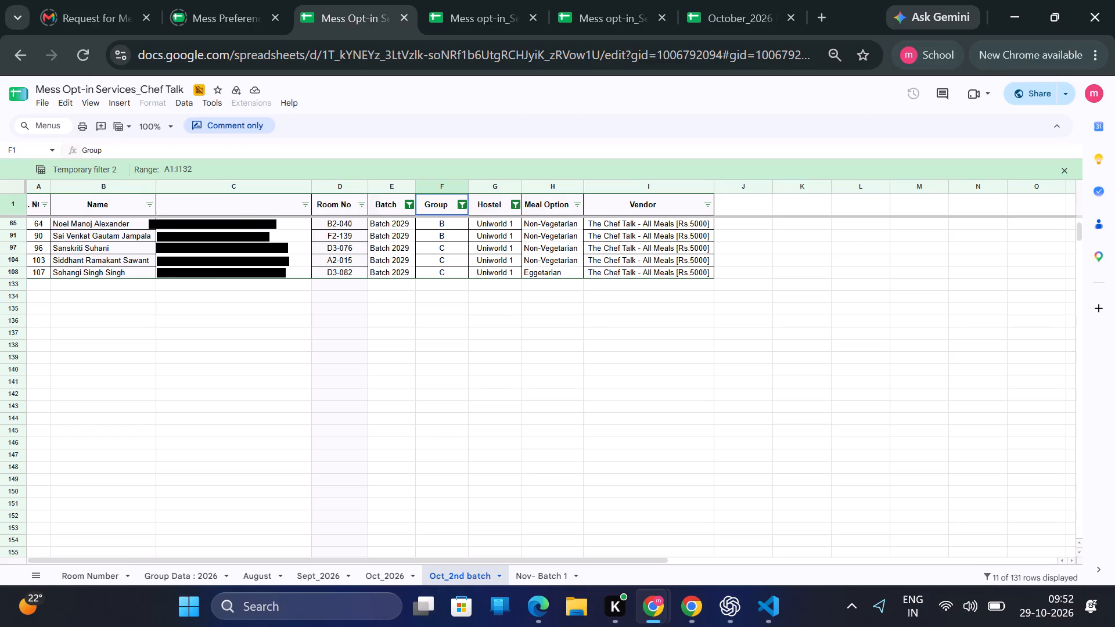
Change the Oct_2nd batch sheet's Hostel filter from Uniworld 1 to show only Uniworld 2.
scroll(504, 341, "up", 2)
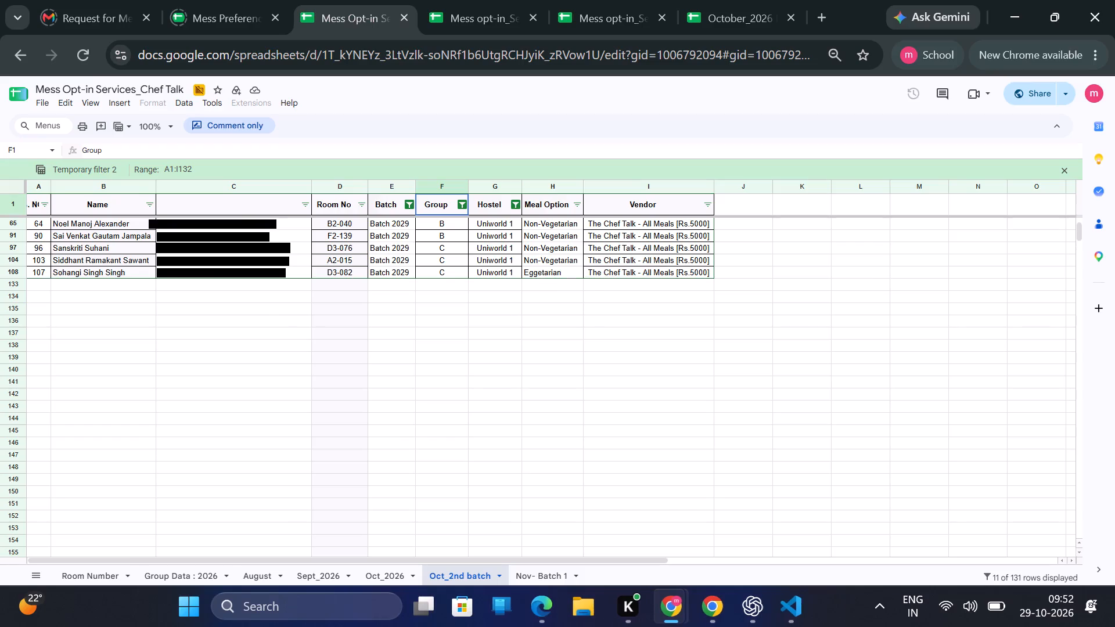
scroll(504, 341, "up", 4)
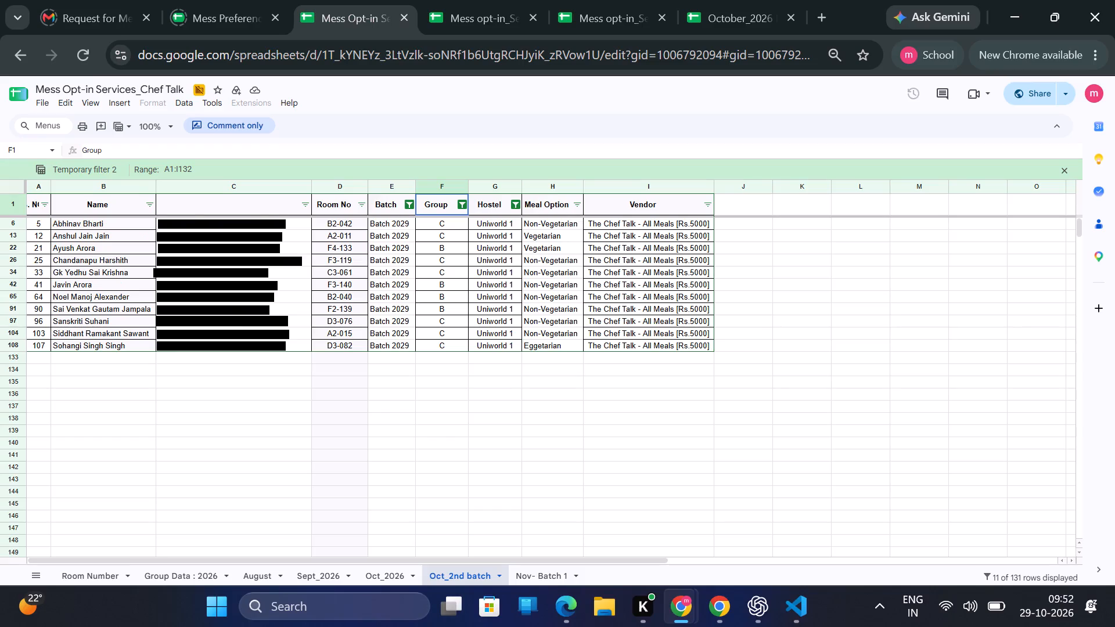
left_click(513, 202)
left_click(443, 423)
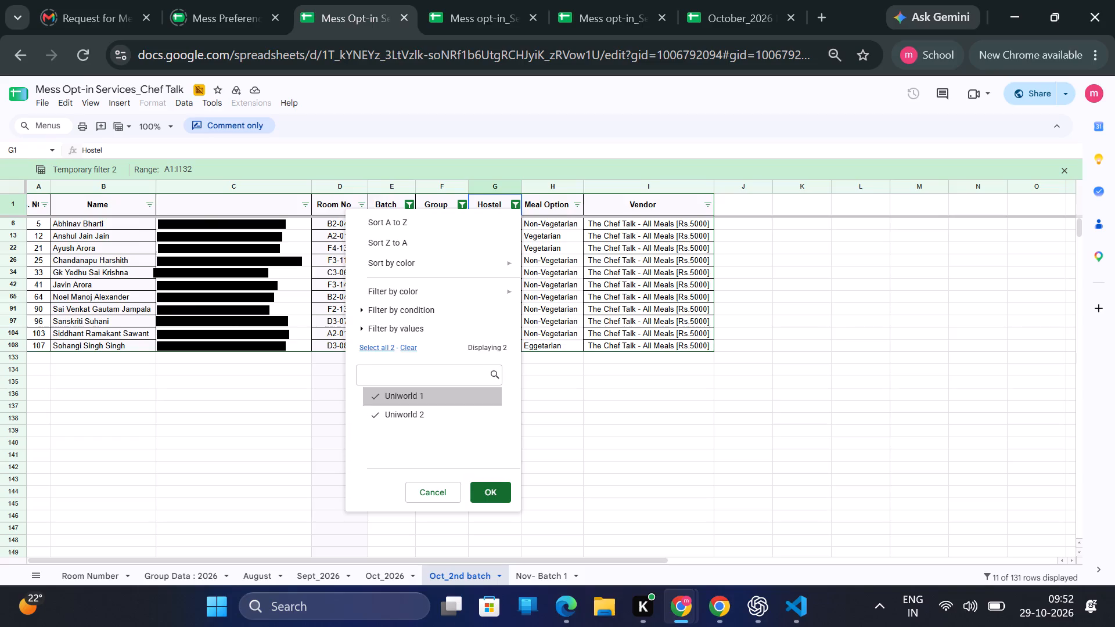
left_click(426, 401)
left_click(495, 497)
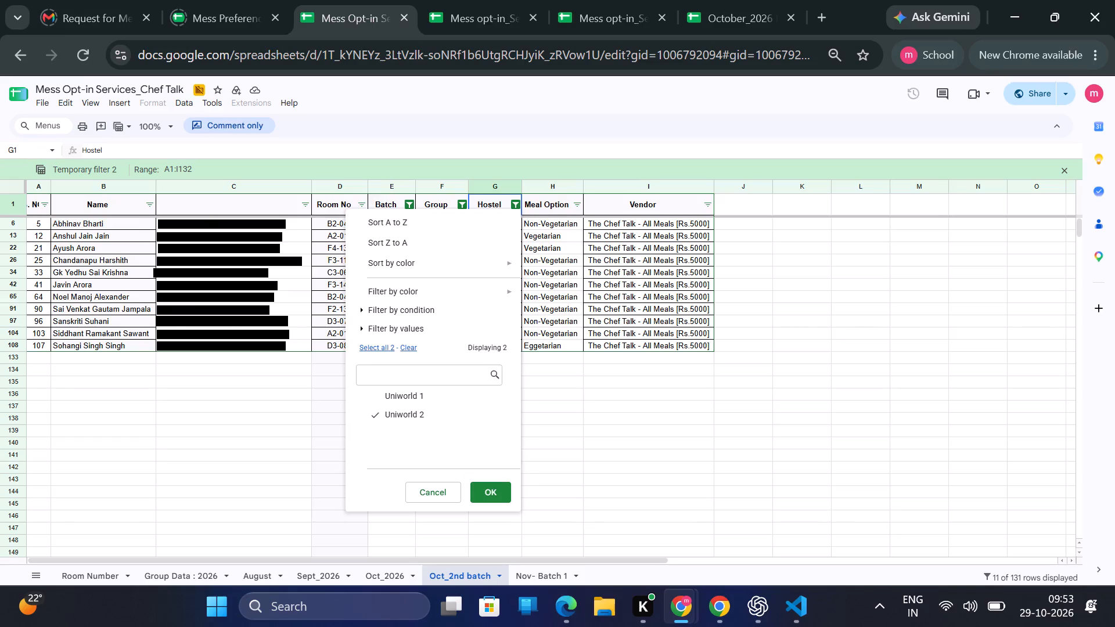
scroll(566, 395, "up", 2)
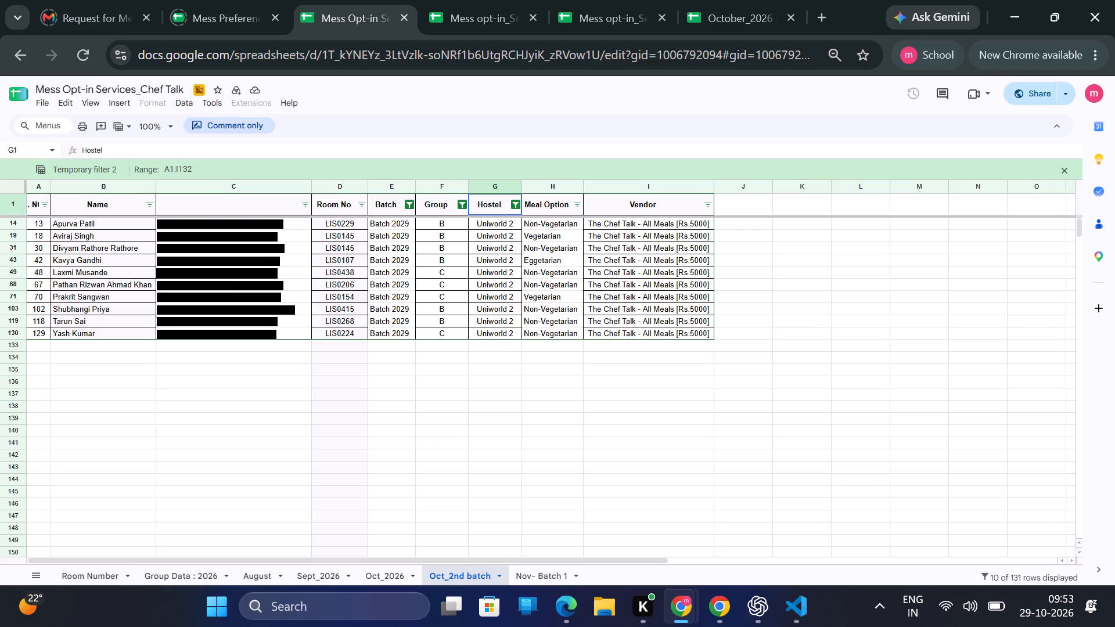
Return to the Oct_2026 sheet and change its Hostel filter to show only Uniworld 2.
left_click(386, 568)
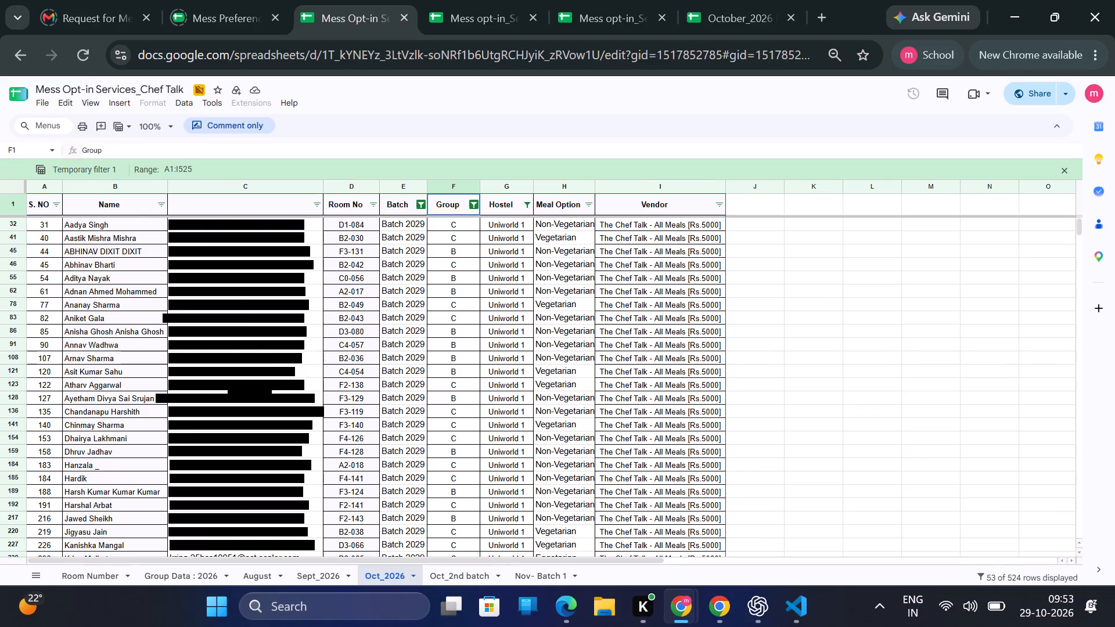
left_click(527, 200)
left_click(415, 415)
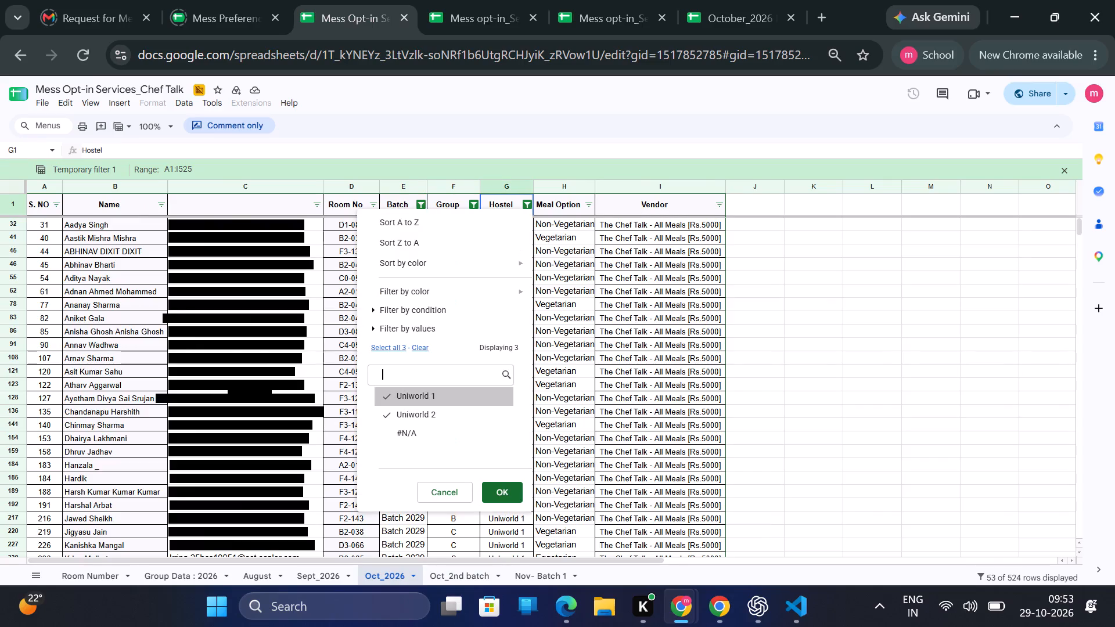
left_click(398, 398)
left_click(506, 491)
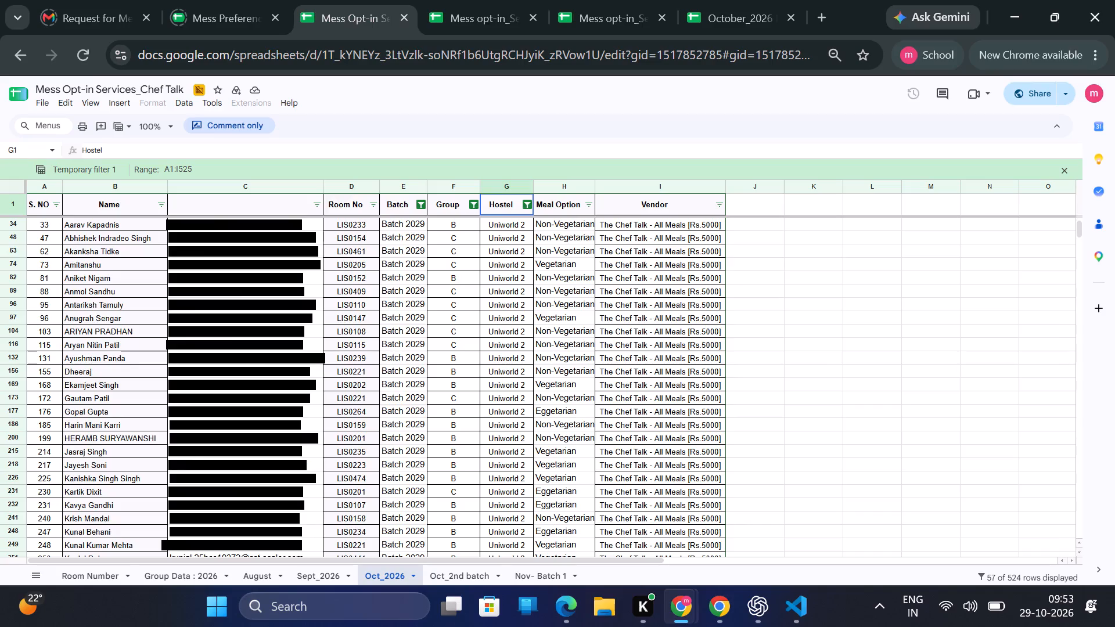
Change the Oct_2026 sheet's Batch filter from Batch 2029 to show only Batch 2030.
left_click(418, 207)
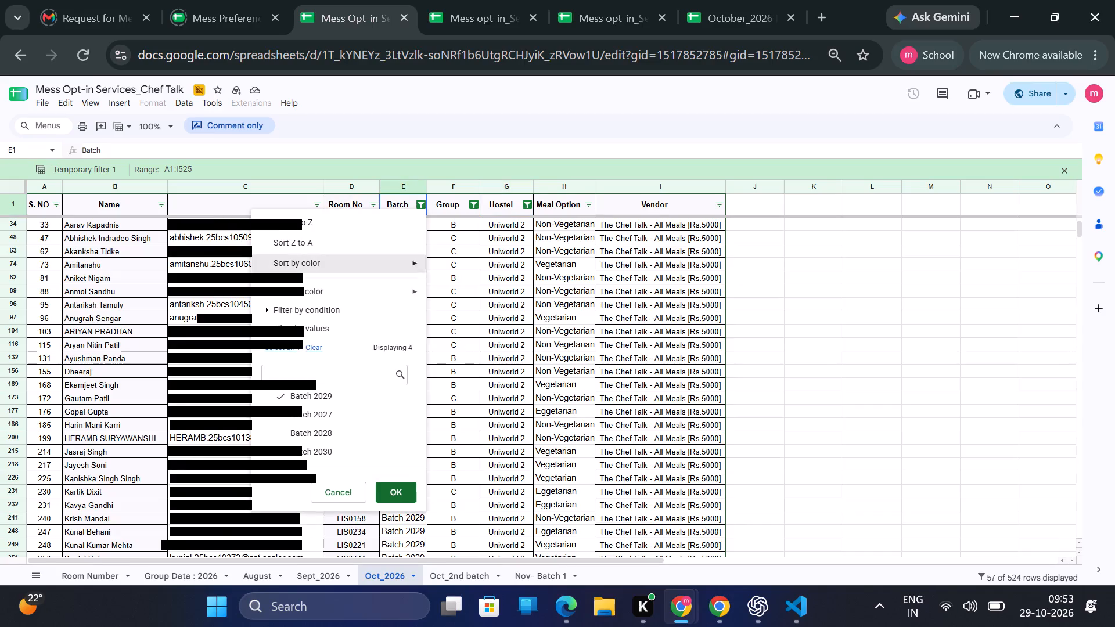
left_click(357, 446)
left_click(334, 397)
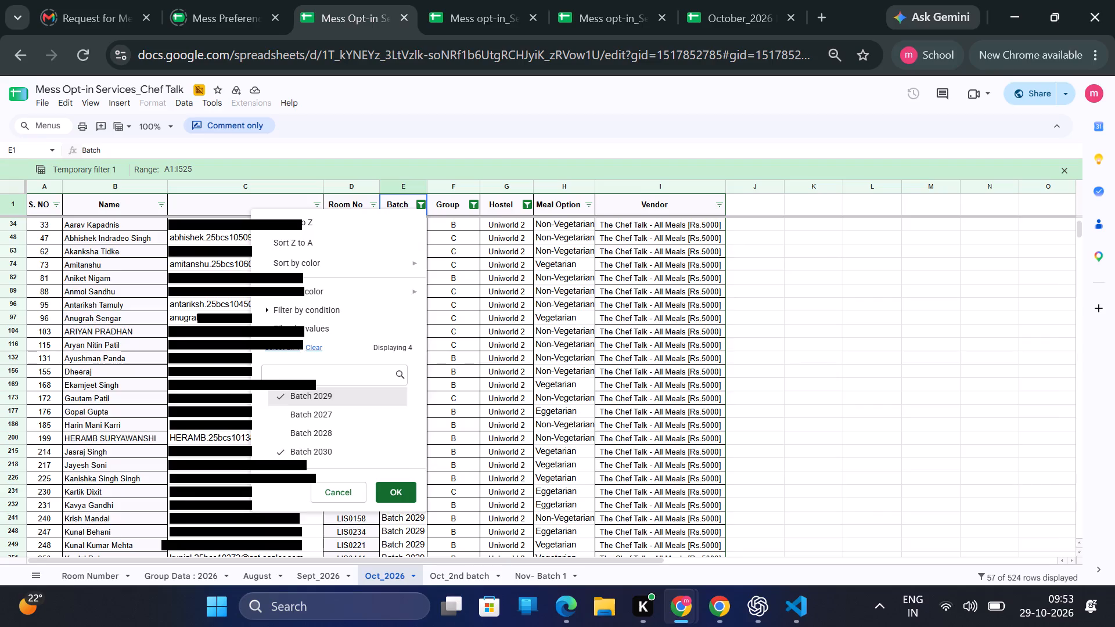
left_click(391, 489)
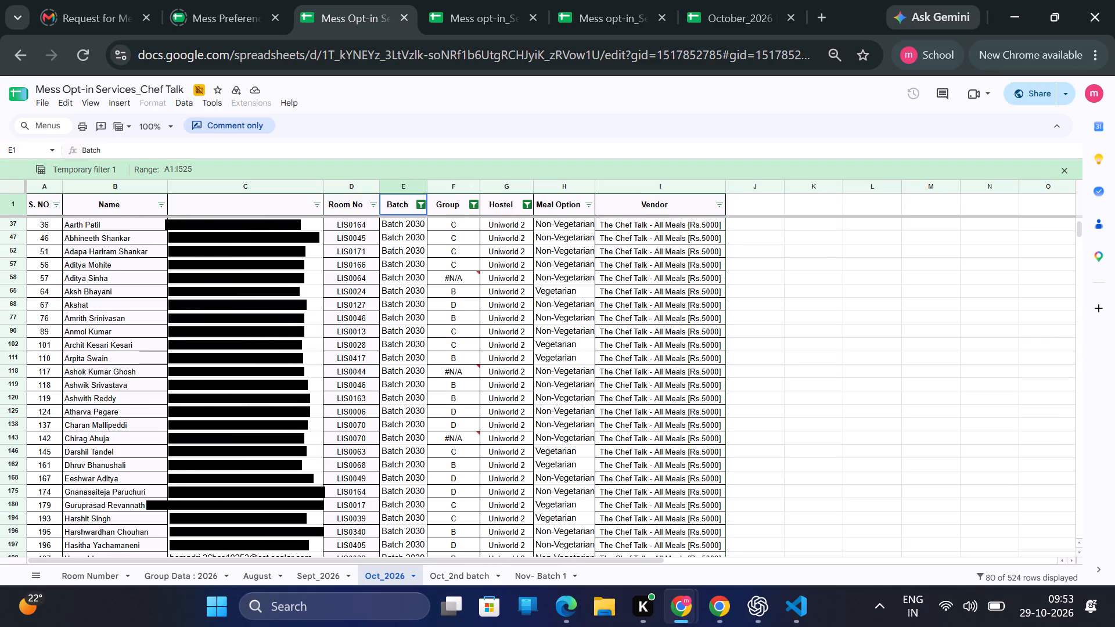
Filter the Group column of the Oct_2026 sheet to show only group A.
left_click(471, 209)
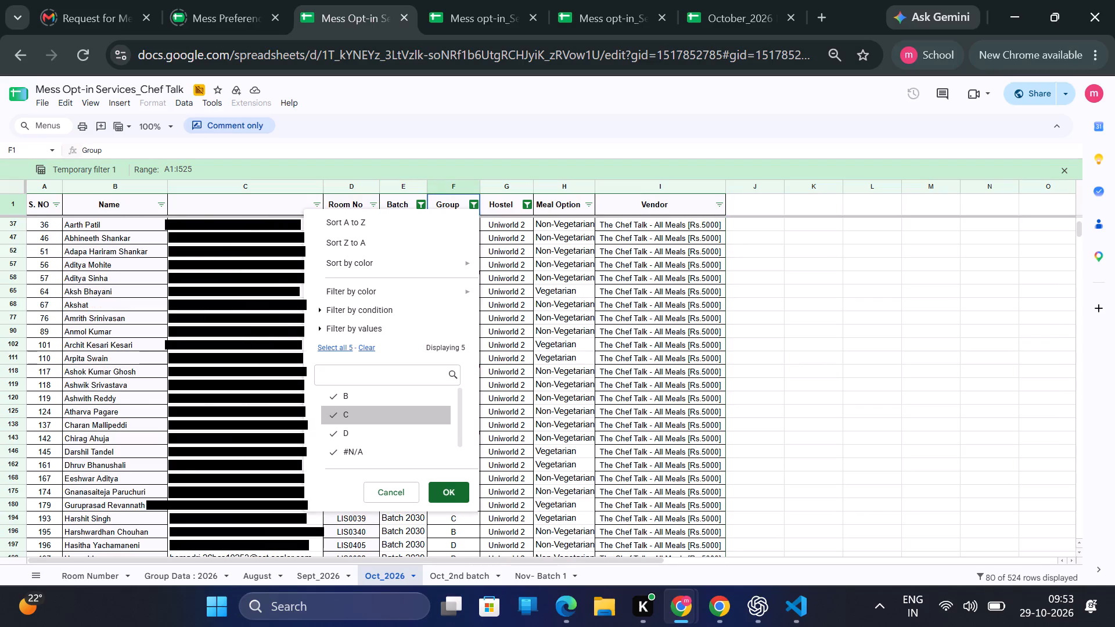
scroll(343, 423, "up", 1)
scroll(360, 391, "down", 2)
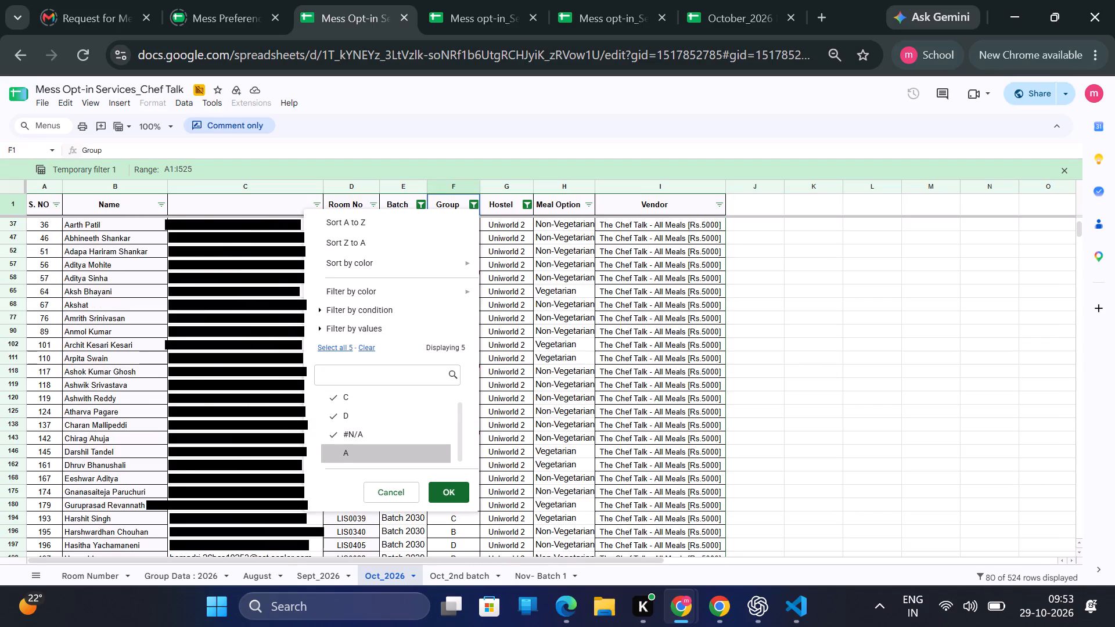
left_click(364, 347)
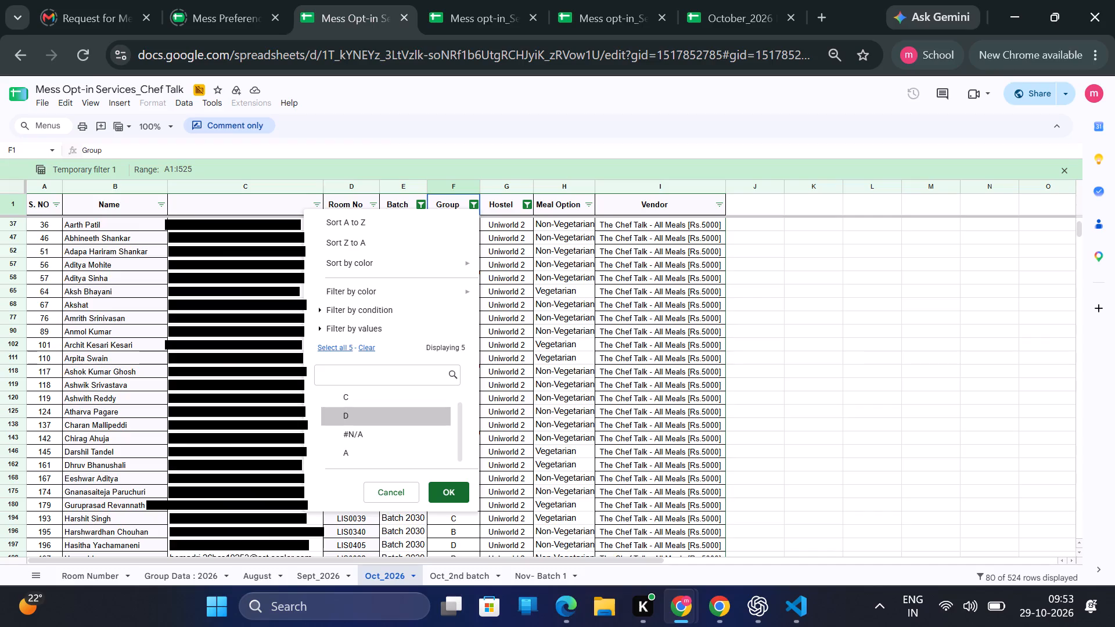
left_click(366, 458)
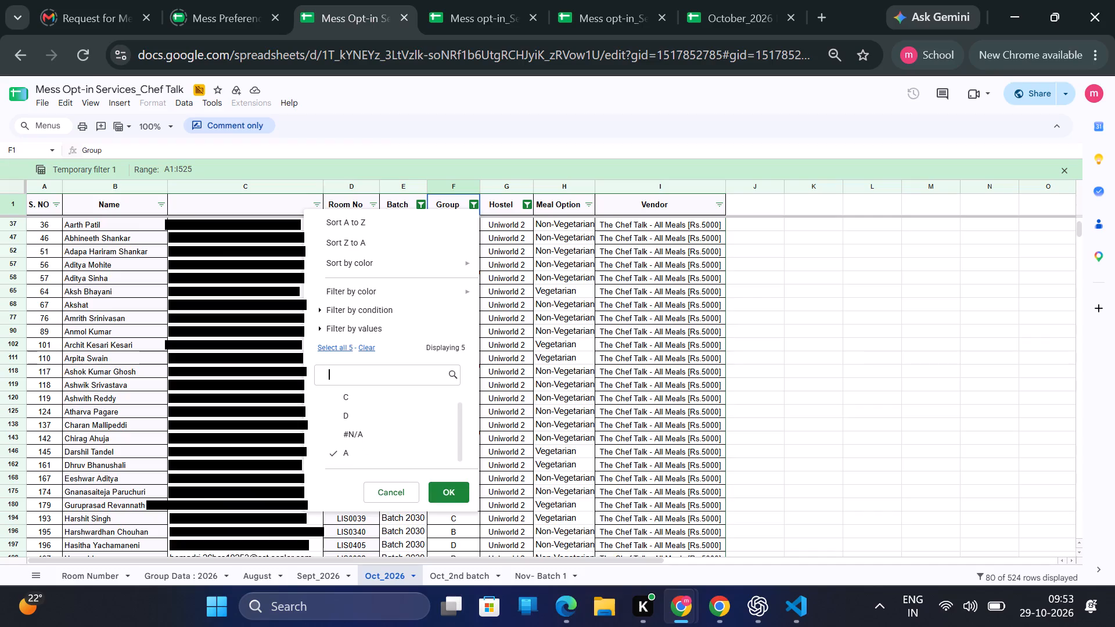
left_click(454, 493)
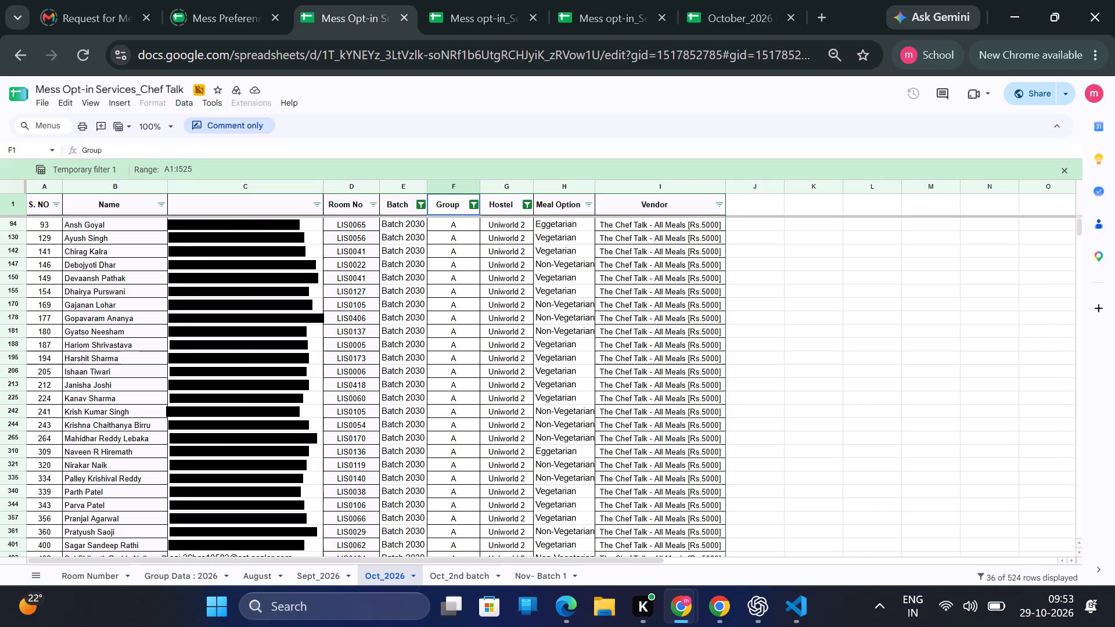
Change the Oct_2026 sheet's Hostel filter from Uniworld 2 to show only Uniworld 1.
left_click(530, 207)
left_click(435, 407)
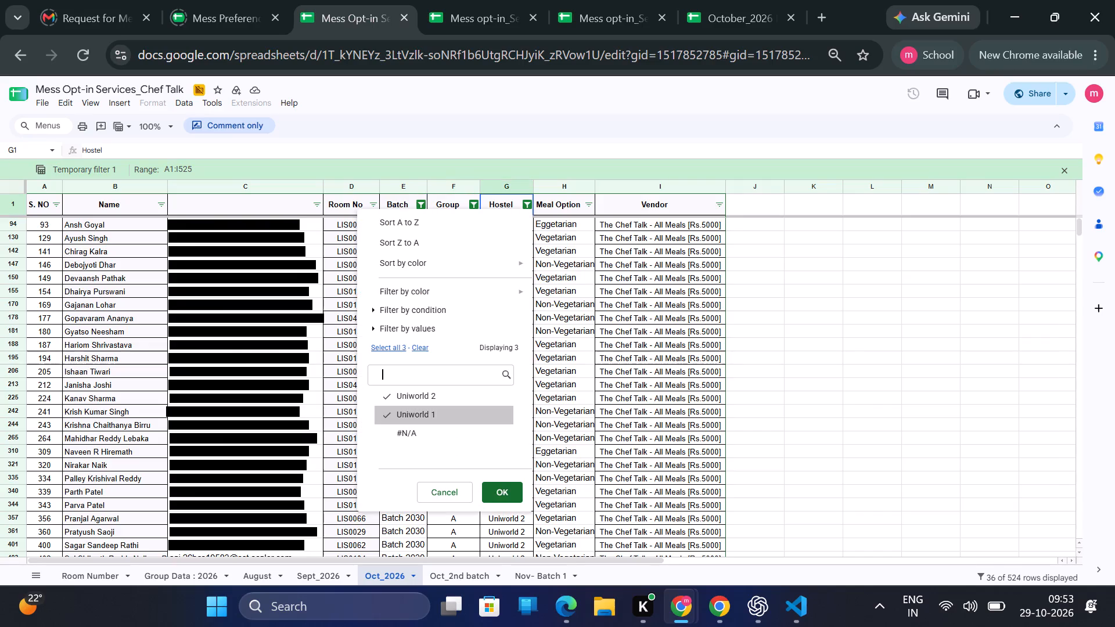
left_click(429, 401)
left_click(502, 493)
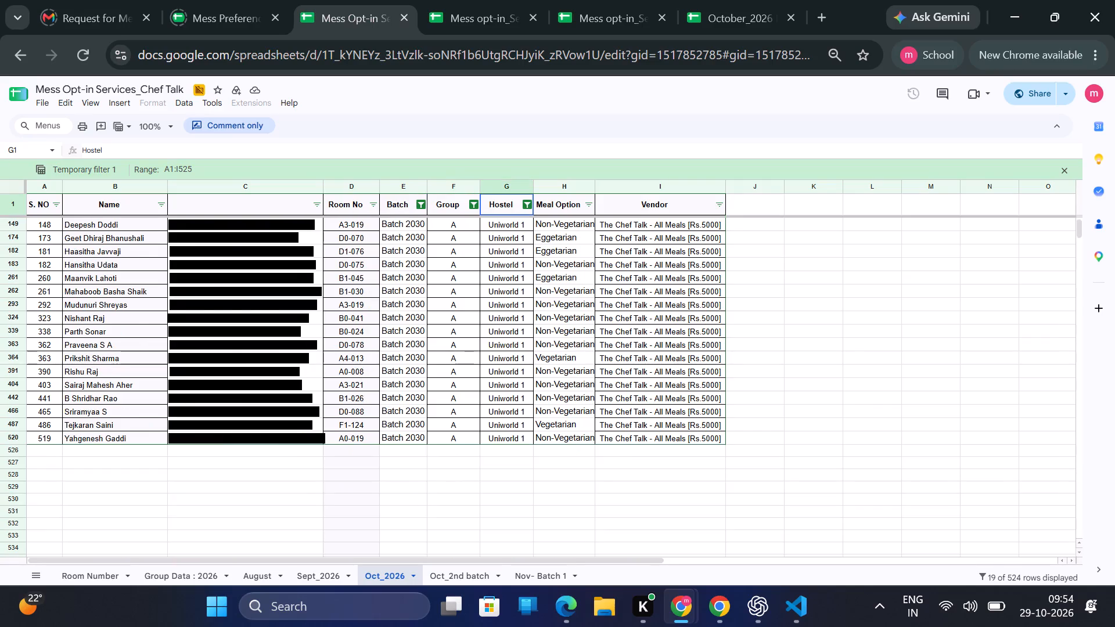
Switch to the Oct_2nd batch sheet and change its Group filter to show only group A.
left_click(473, 576)
left_click(460, 206)
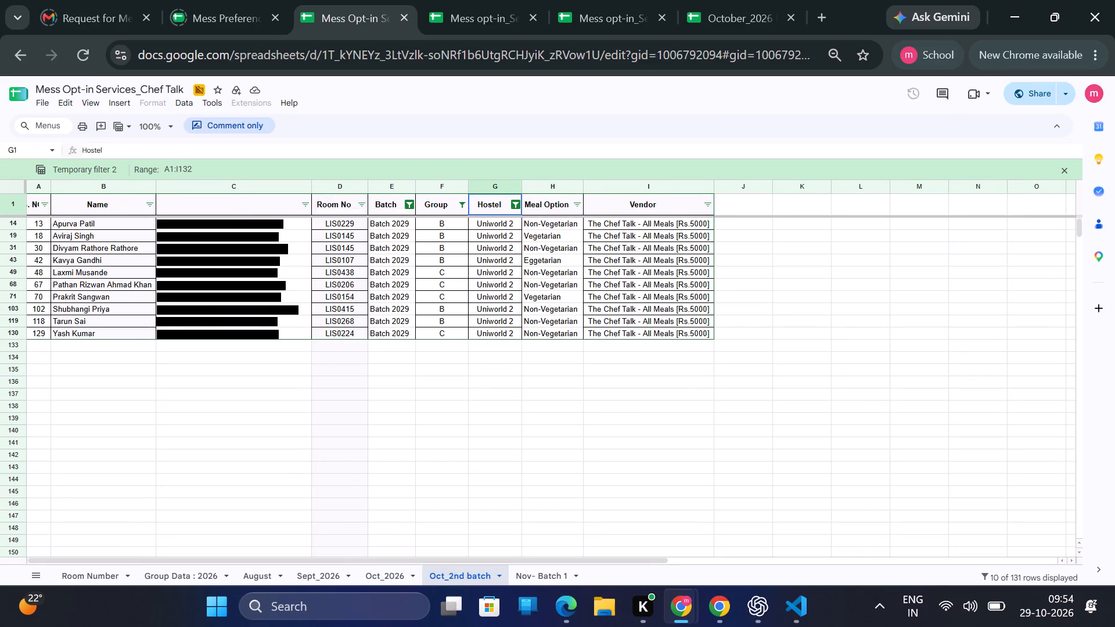
left_click(407, 423)
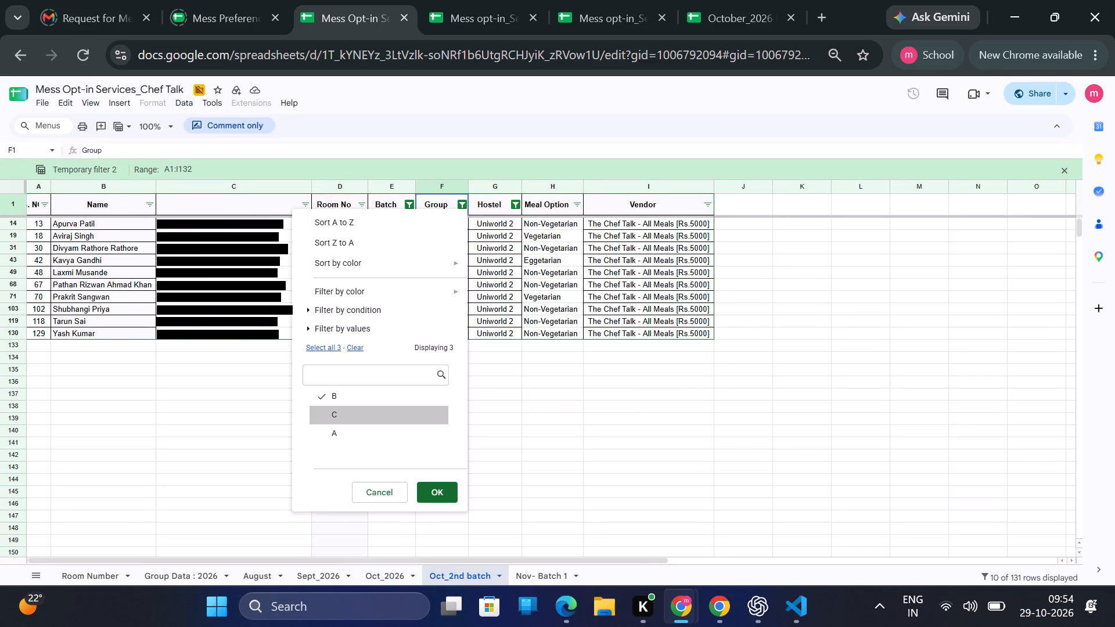
left_click(392, 388)
scroll(392, 388, "down", 1)
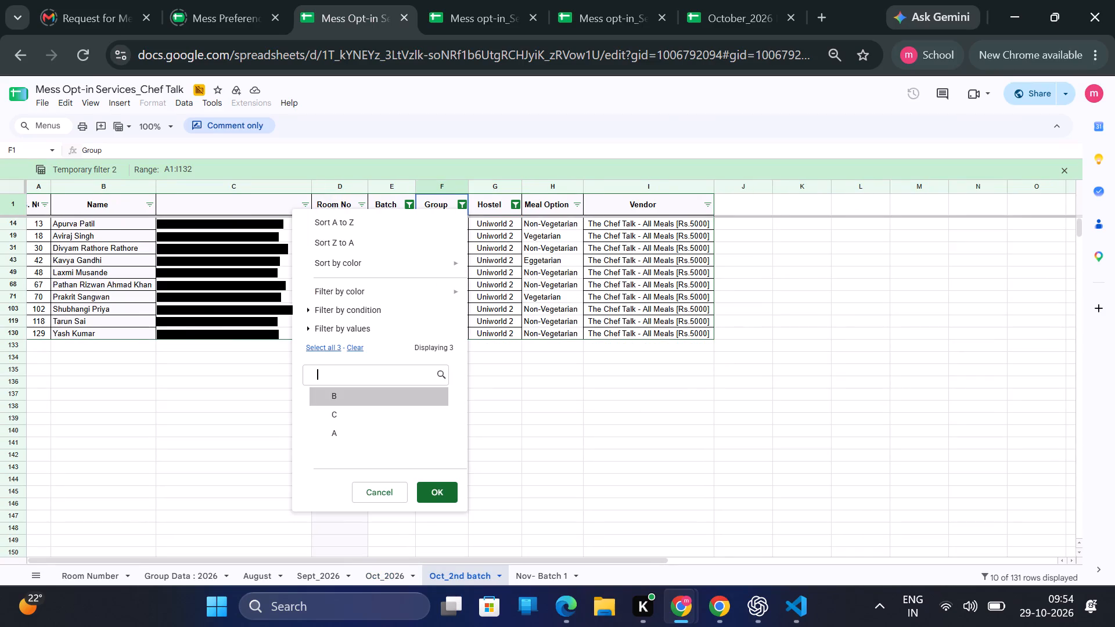
left_click(386, 438)
scroll(386, 438, "up", 2)
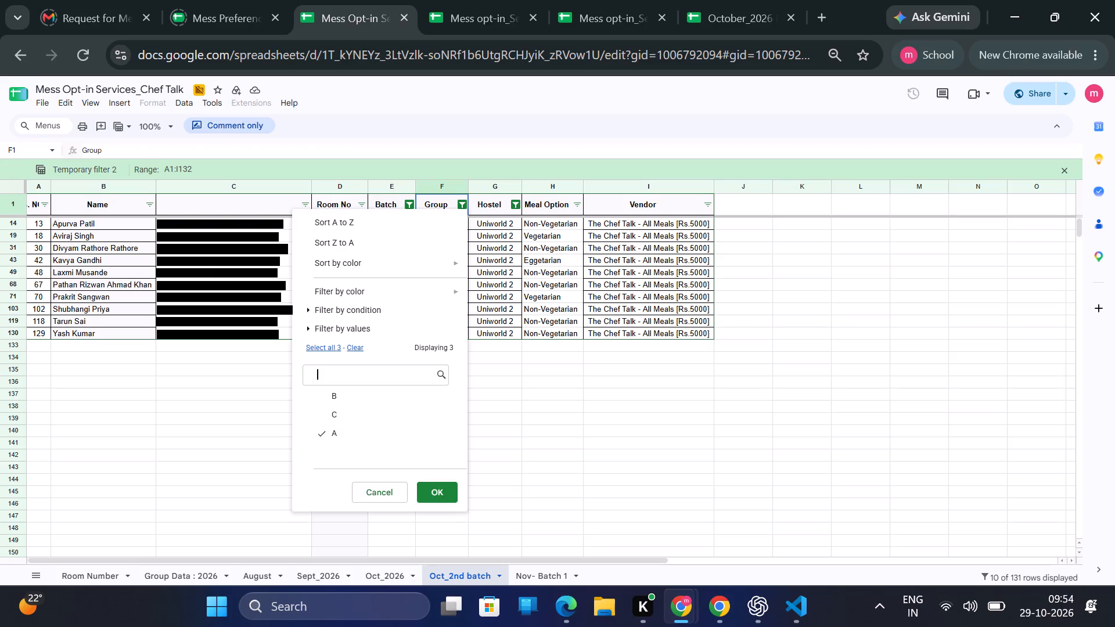
left_click(434, 484)
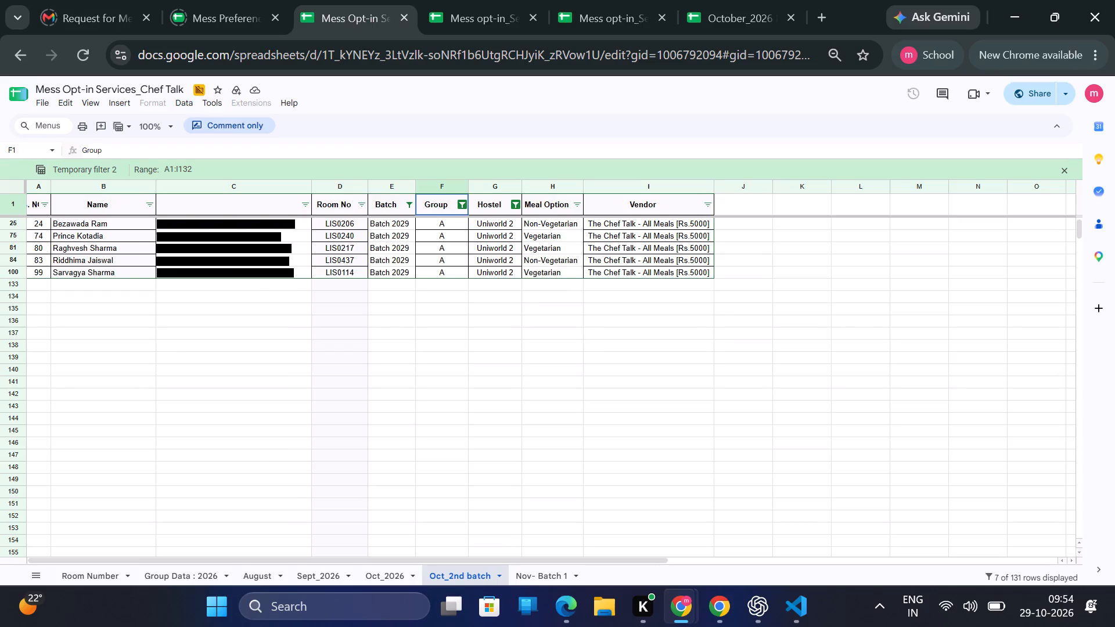
Change the Oct_2nd batch sheet's Batch filter from Batch 2029 to show only Batch 2030.
left_click(405, 205)
left_click(352, 451)
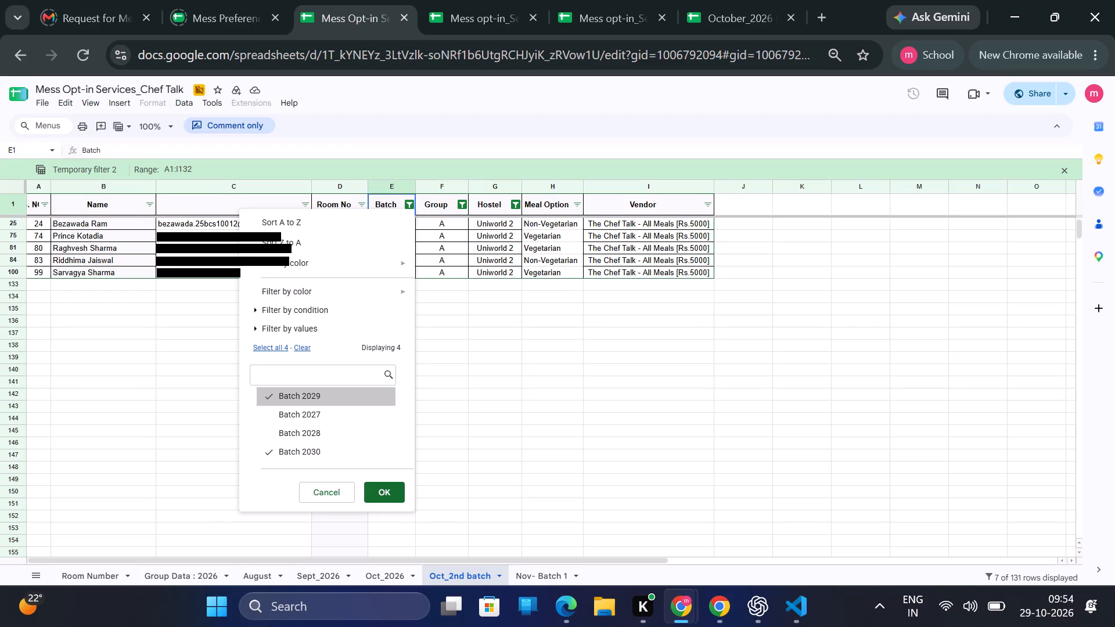
left_click(323, 387)
left_click(391, 501)
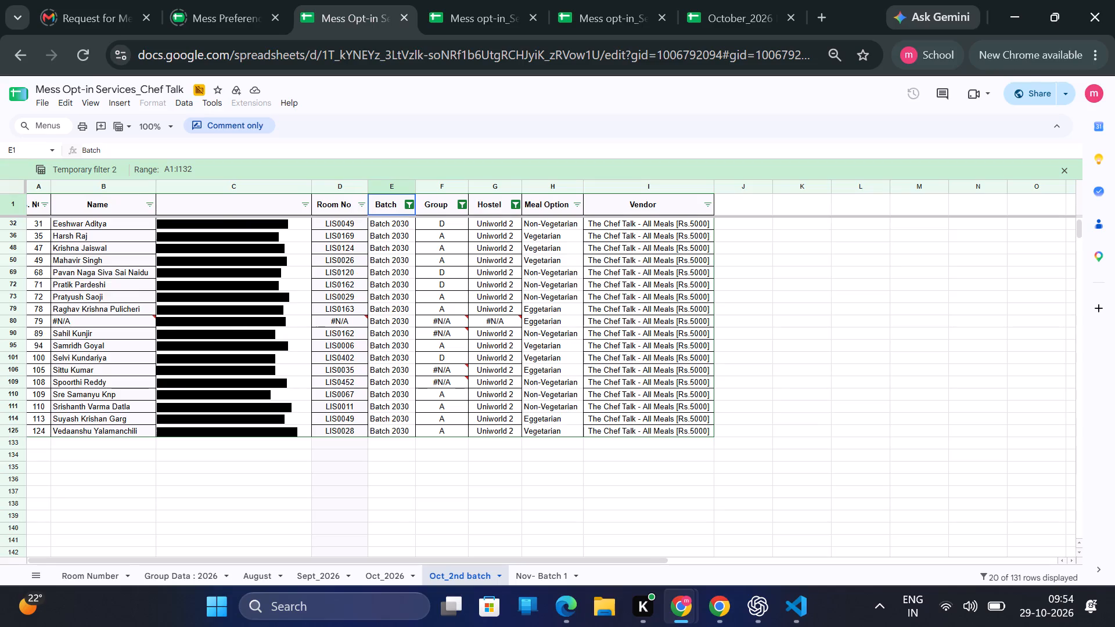
Filter the Hostel column of the Oct_2nd batch sheet to show only Uniworld 1, excluding Uniworld 2 and #N/A.
left_click(515, 204)
left_click(472, 430)
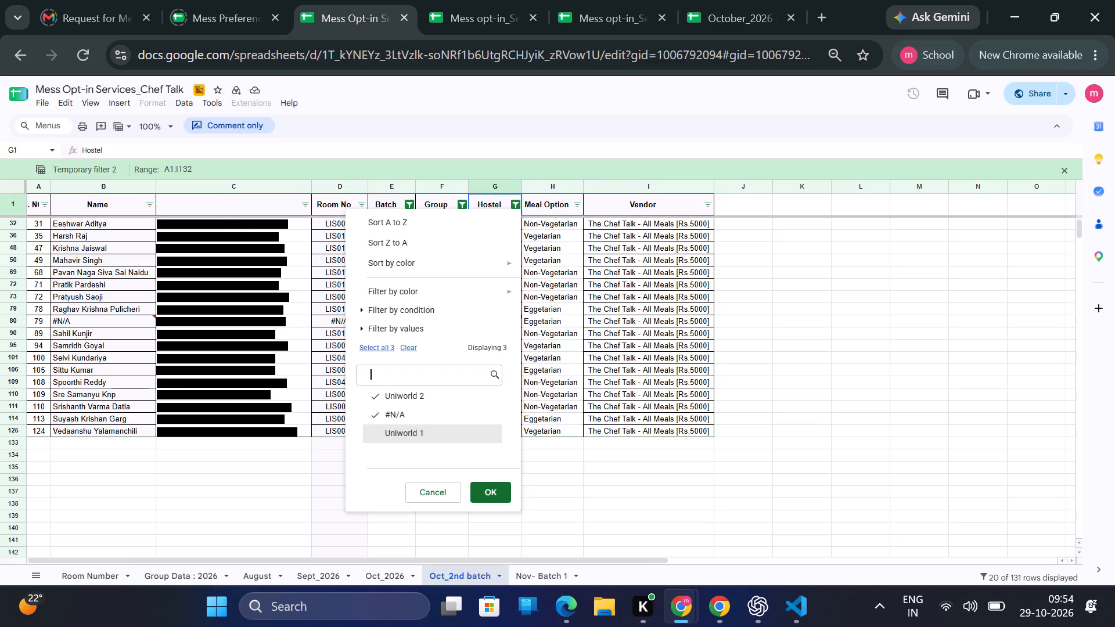
left_click(441, 407)
left_click(437, 393)
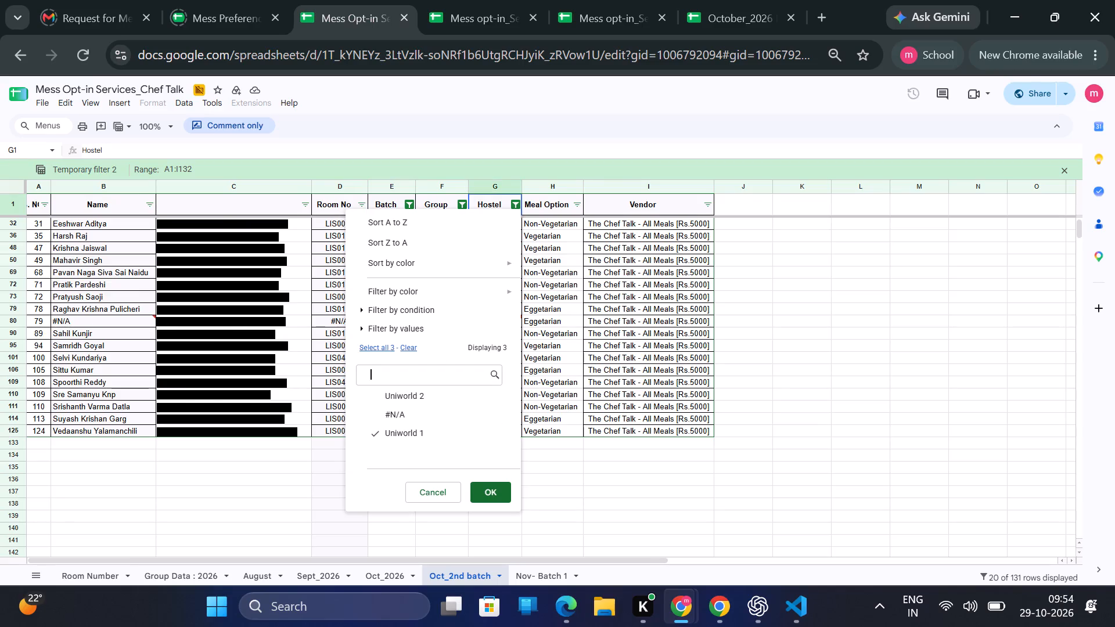
left_click(485, 494)
scroll(485, 494, "up", 1)
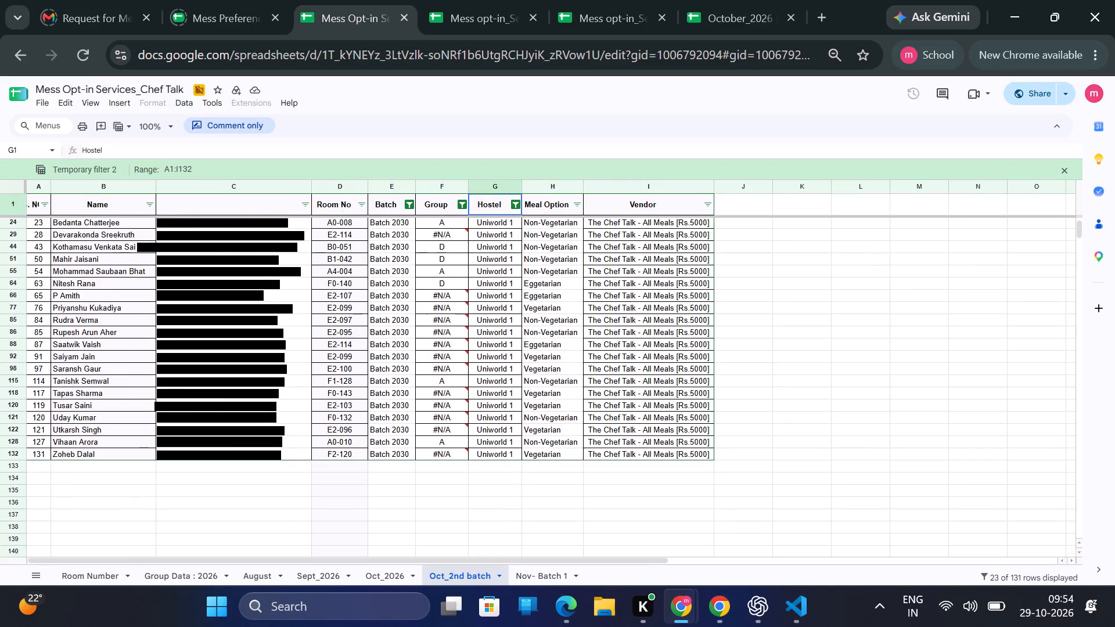
scroll(485, 494, "up", 3)
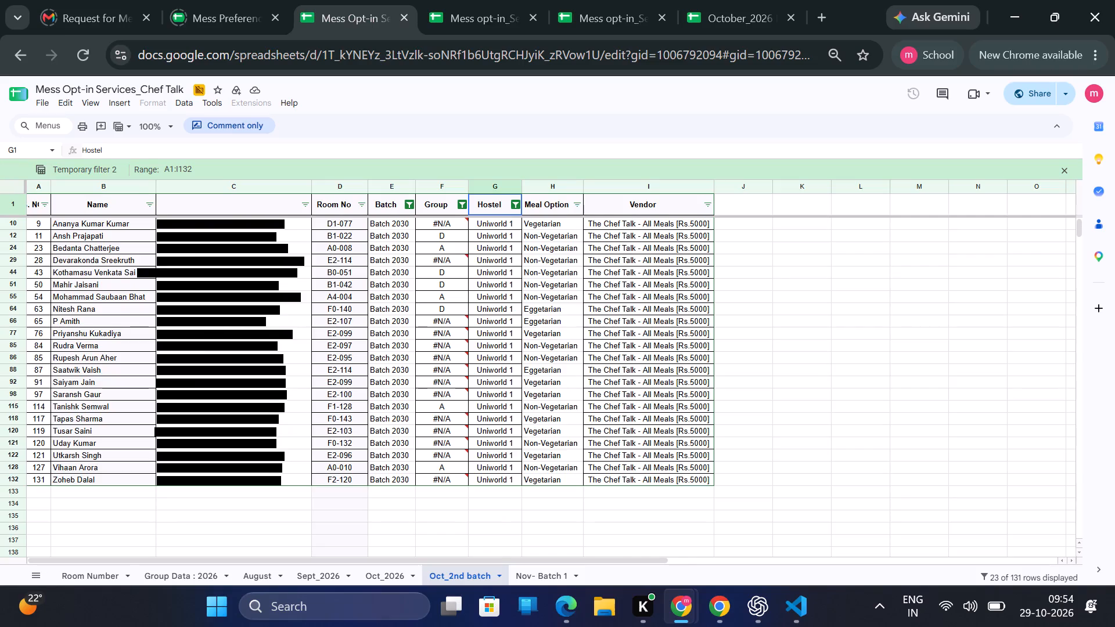
Exclude D and #N/A from the Oct_2nd batch sheet's Group filter, leaving only group A.
left_click(462, 203)
scroll(397, 449, "down", 1)
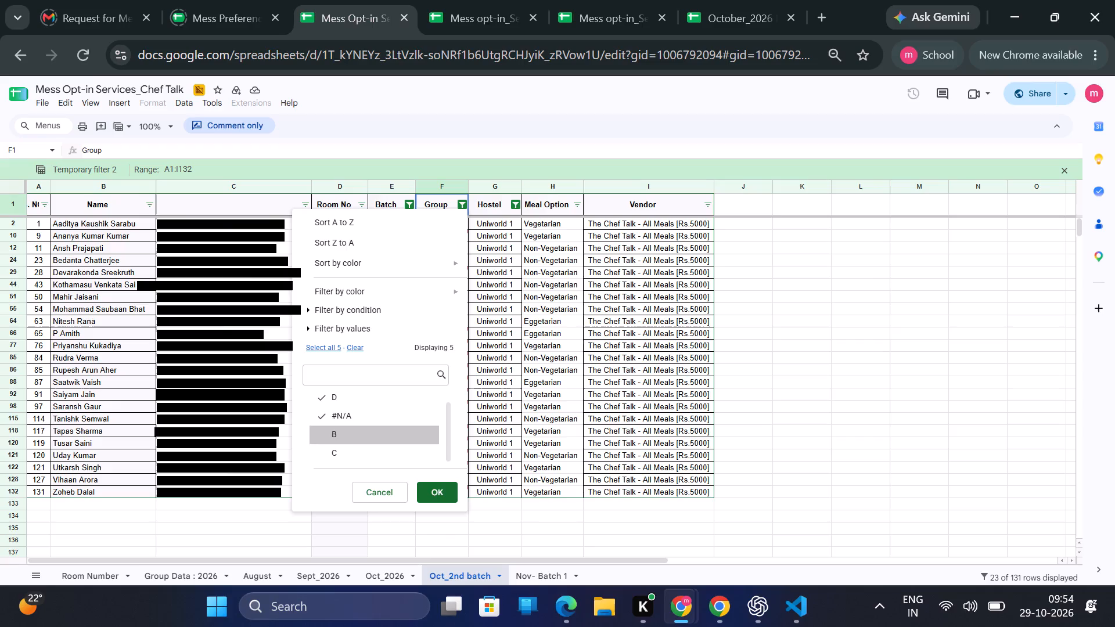
left_click(362, 408)
left_click(354, 393)
scroll(354, 393, "down", 2)
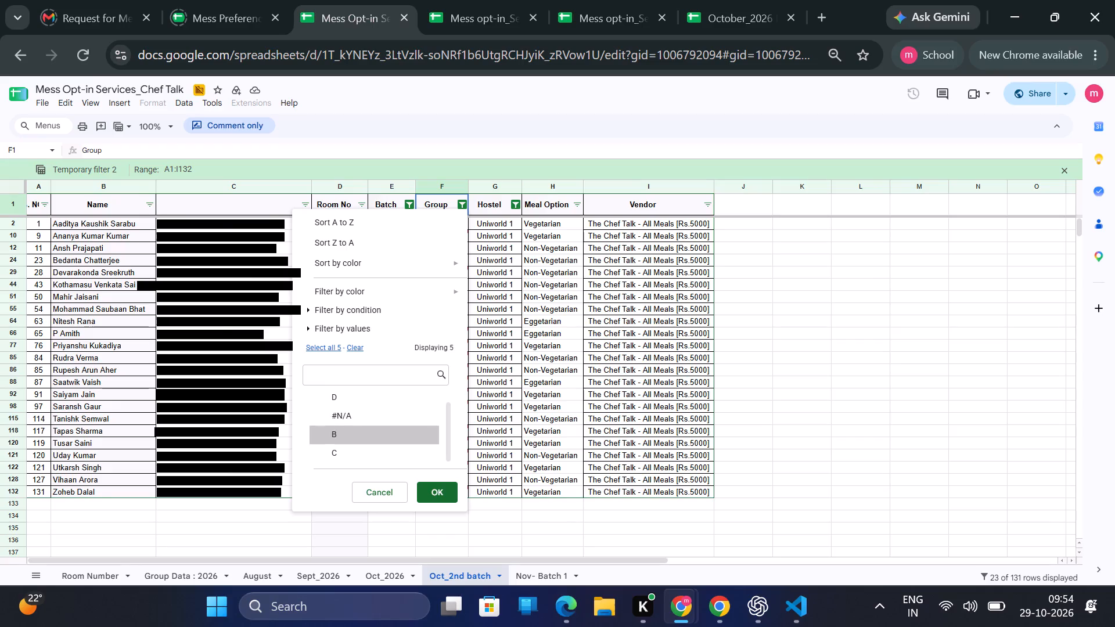
scroll(410, 442, "up", 2)
left_click(440, 491)
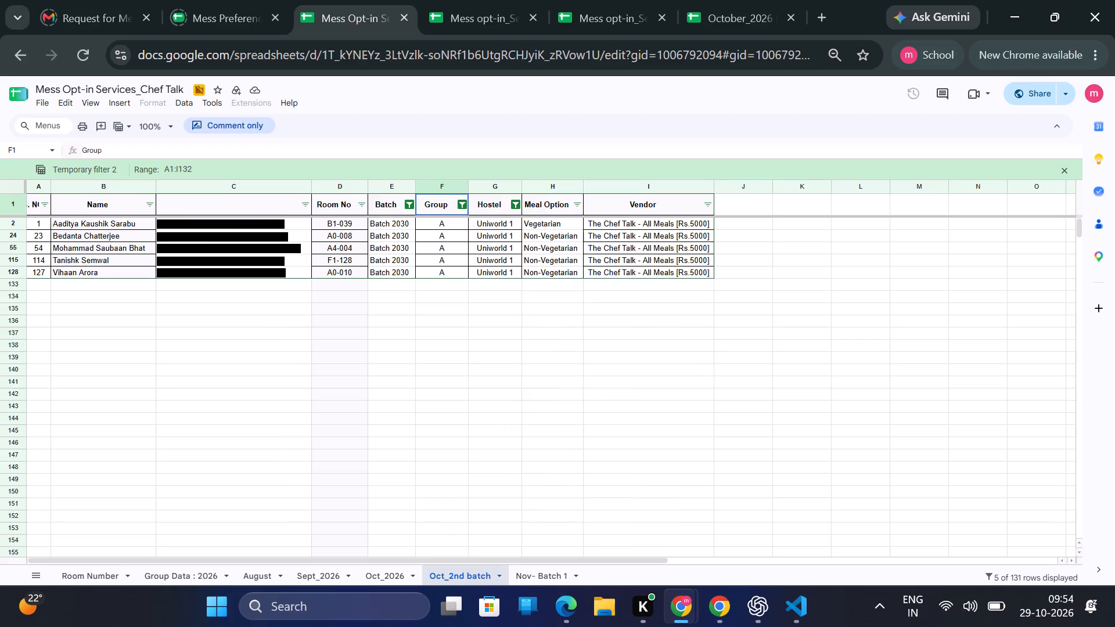
scroll(440, 491, "up", 2)
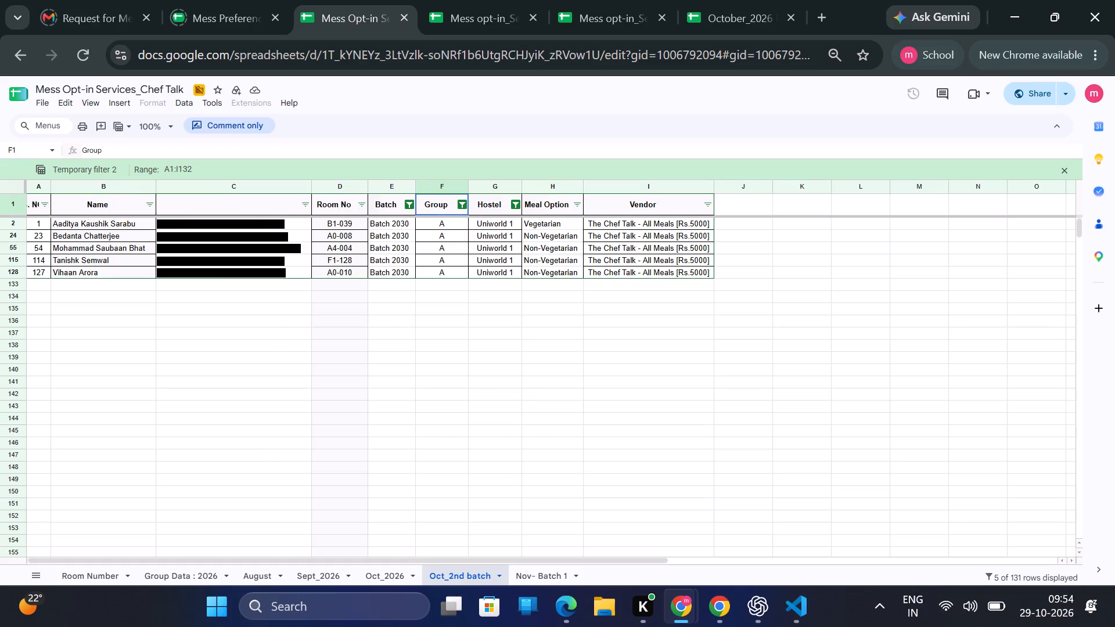
scroll(432, 353, "up", 1)
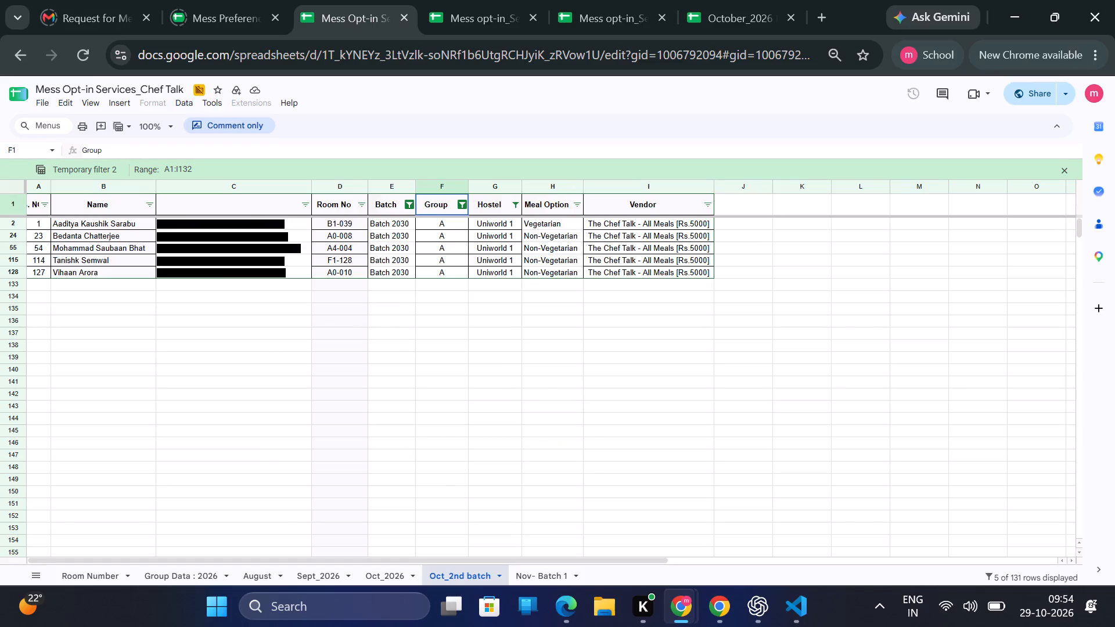
Change the Oct_2nd batch sheet's Hostel filter from Uniworld 1 to show only Uniworld 2.
left_click(517, 207)
left_click(462, 419)
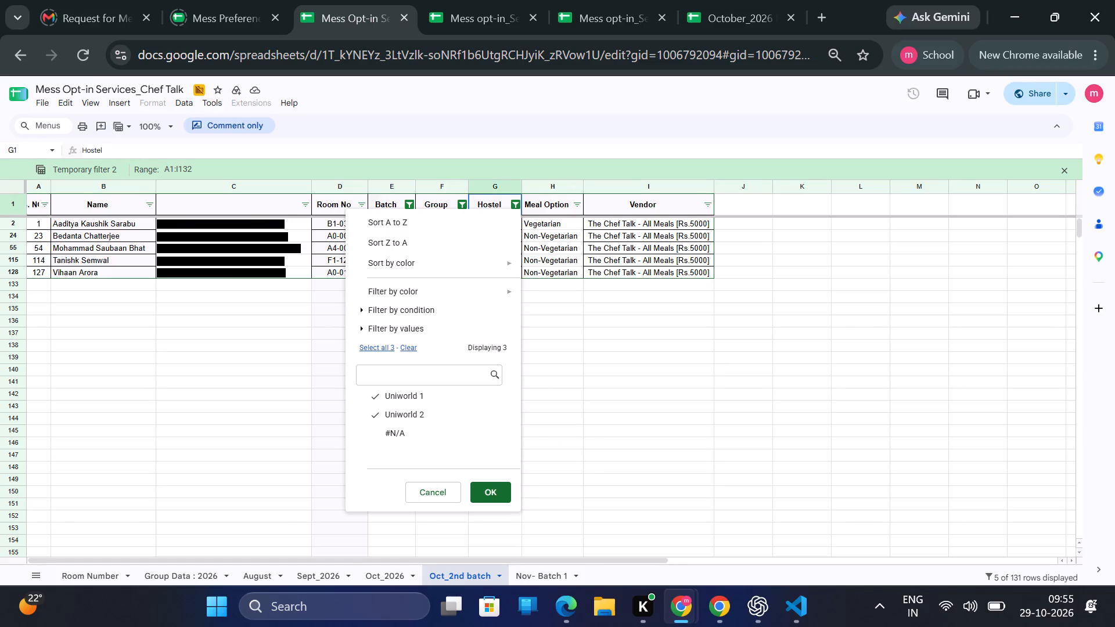
left_click(431, 385)
left_click(435, 388)
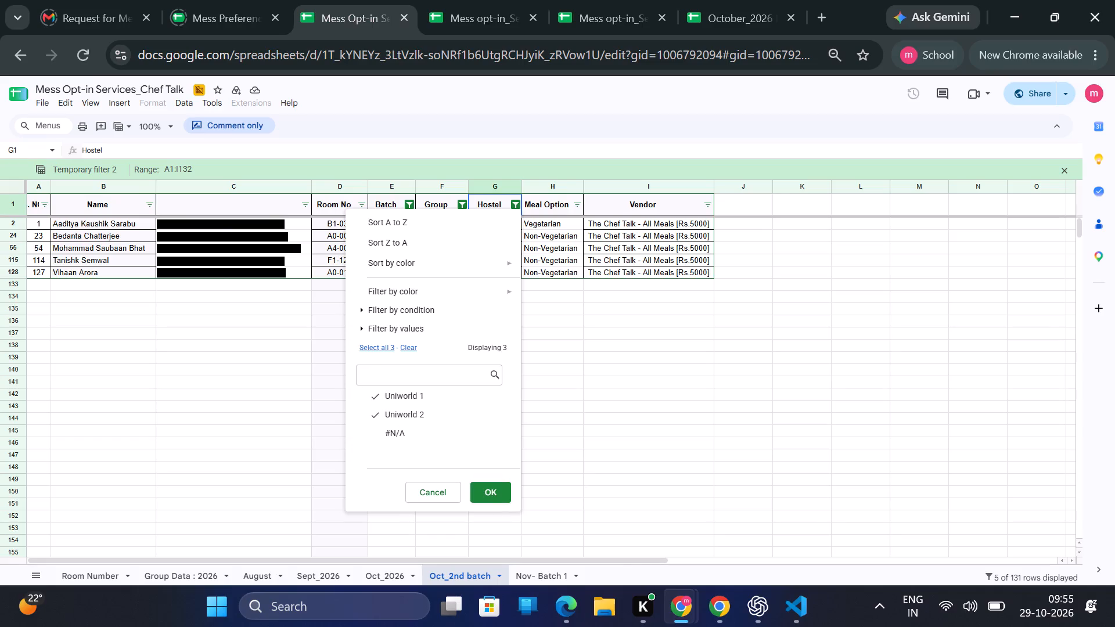
left_click(436, 401)
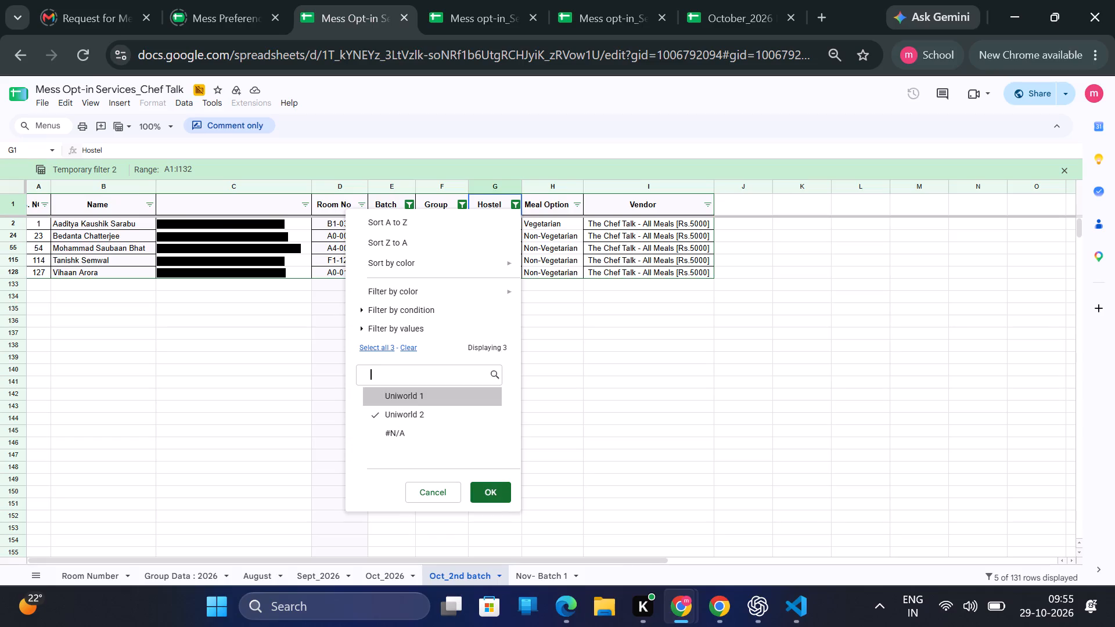
left_click(486, 483)
scroll(486, 483, "up", 4)
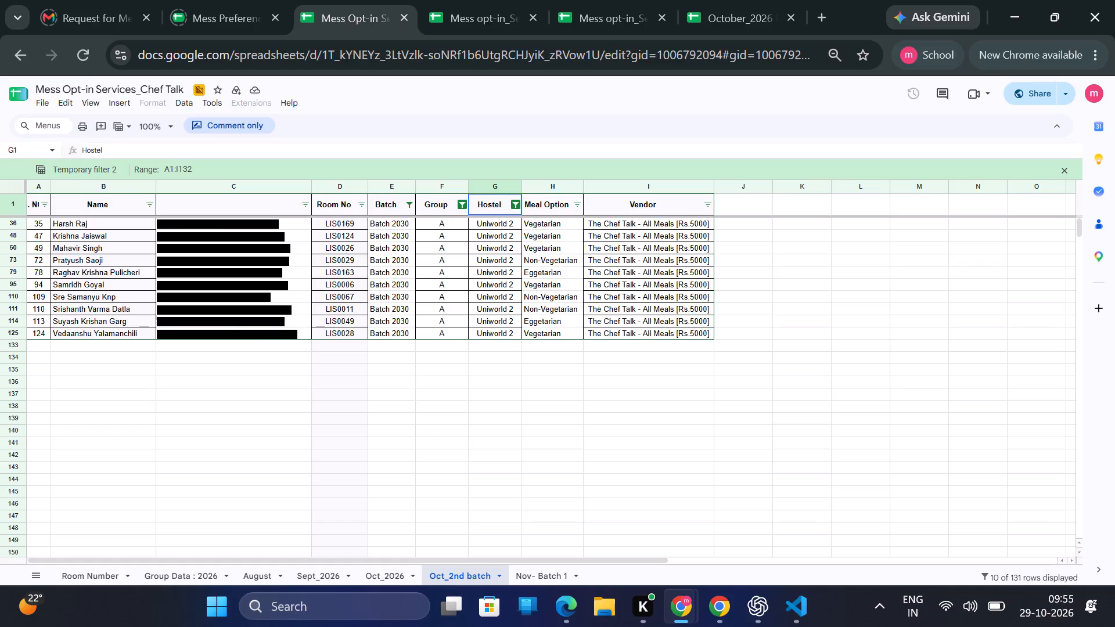
Open Calculator and compute the sum 9 + 49 + 17 + 10 + 57 + 36 + 10.
left_click(298, 607)
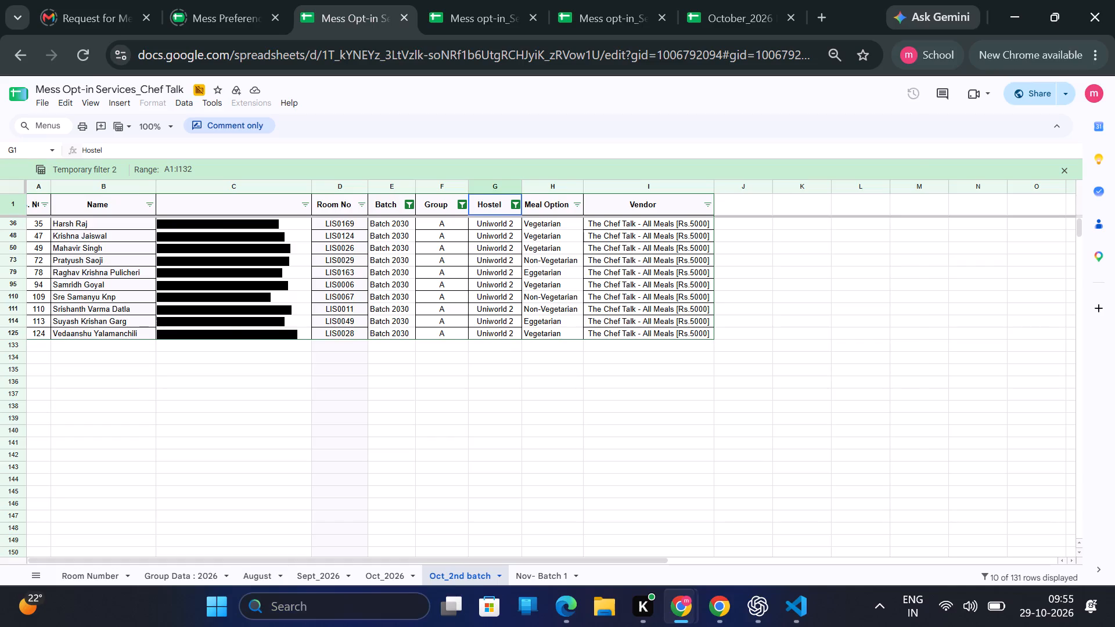
type("ca")
type("lc")
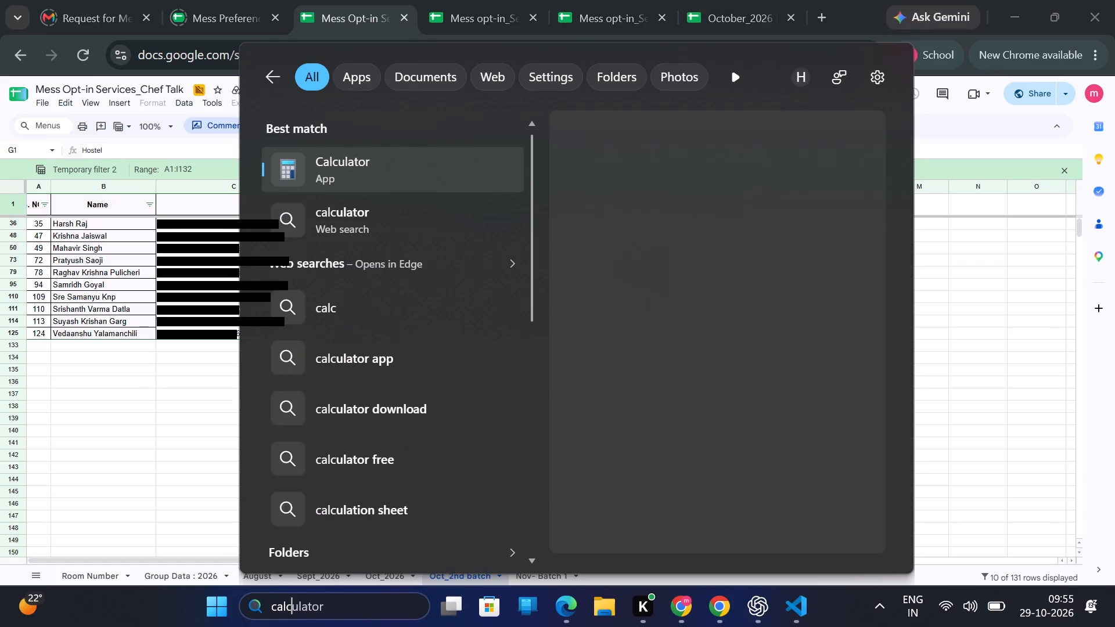
key("Return")
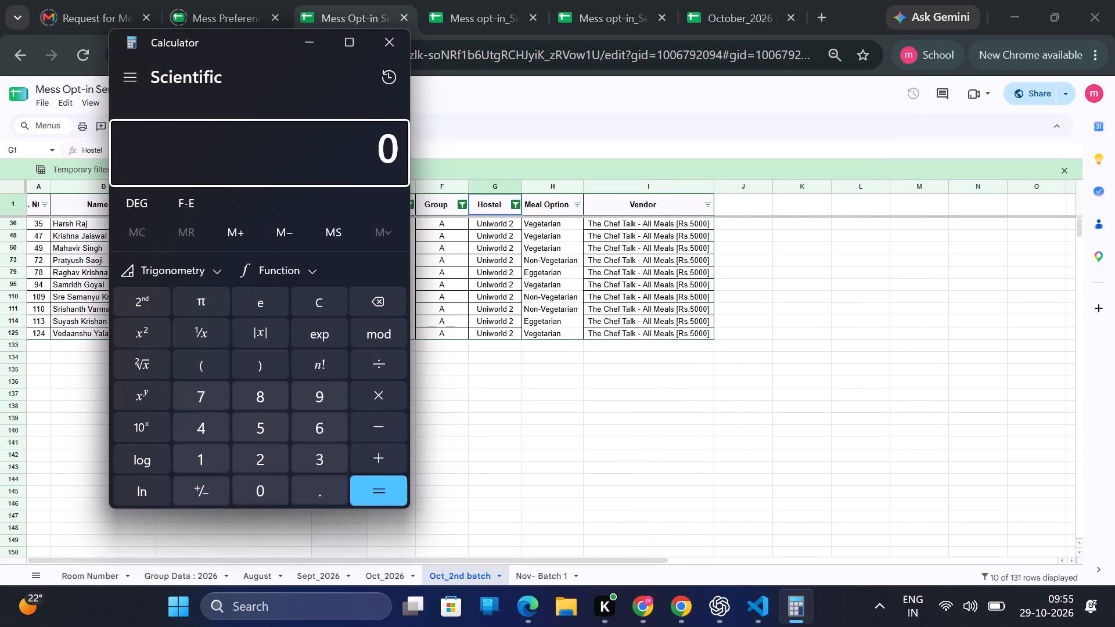
key("9")
key("shift+plus")
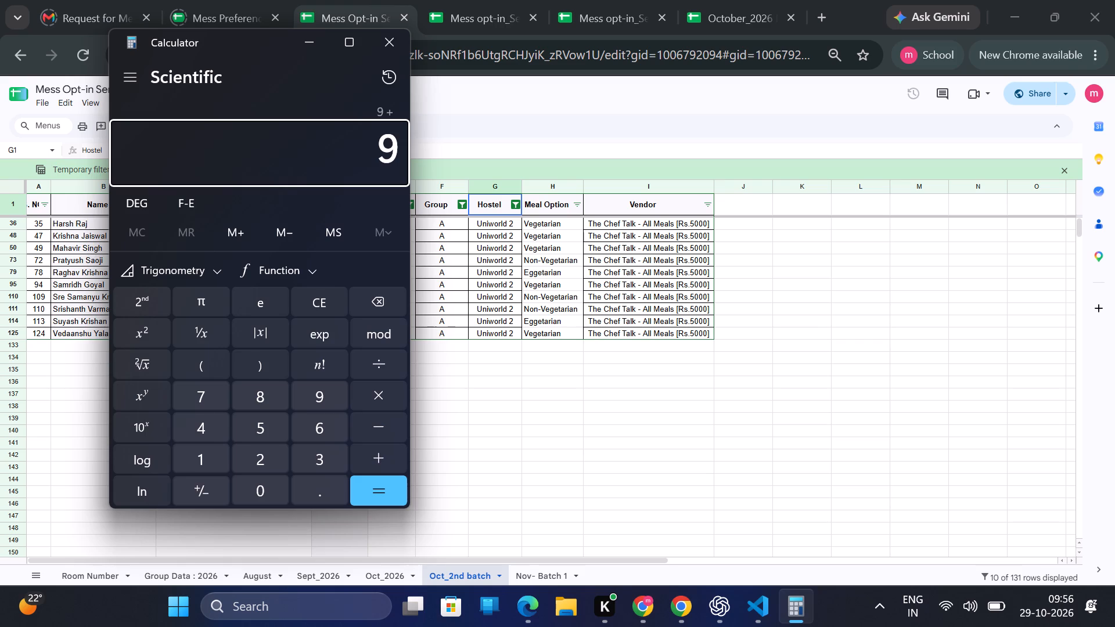
key("4")
key("9")
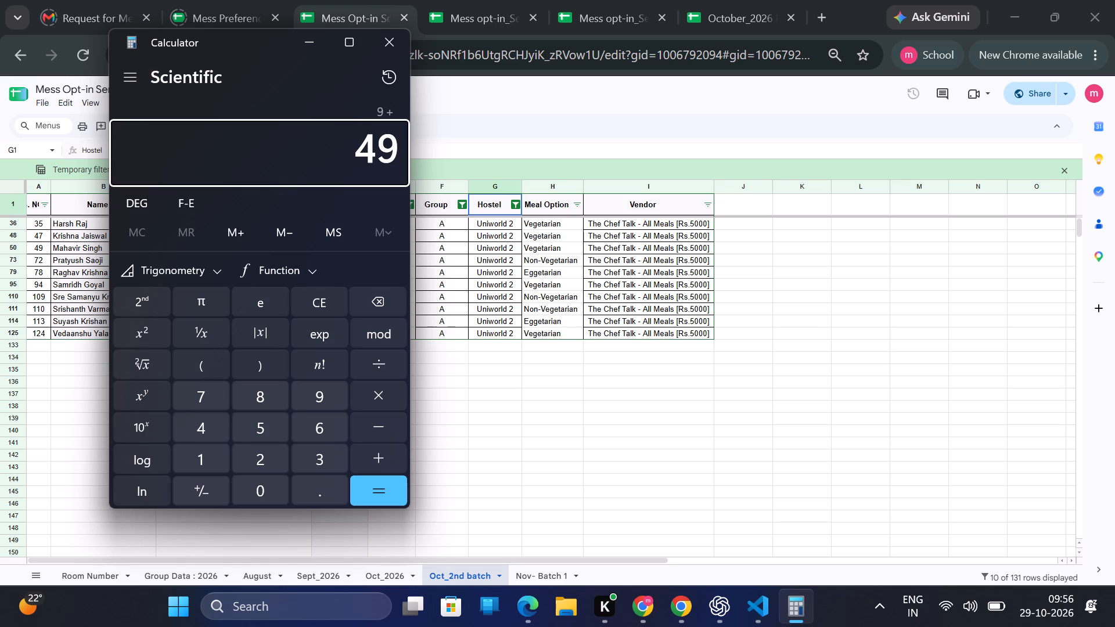
key("ctrl+equal")
type("17")
key("BackSpace")
key("BackSpace")
type("+17")
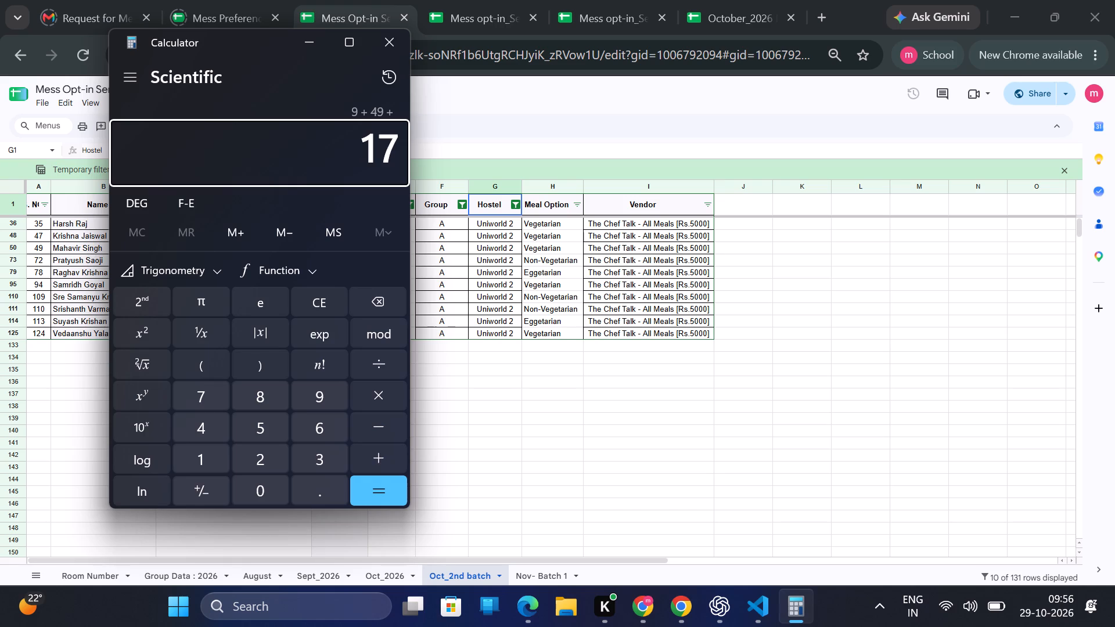
type("+10")
type("+57")
key("shift+plus")
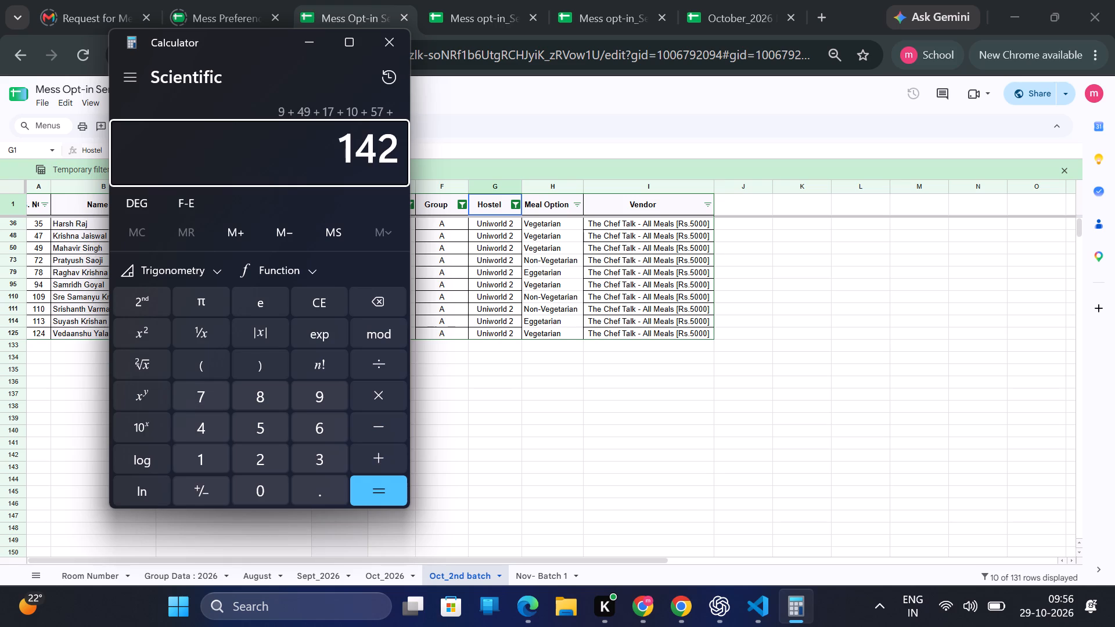
type("36")
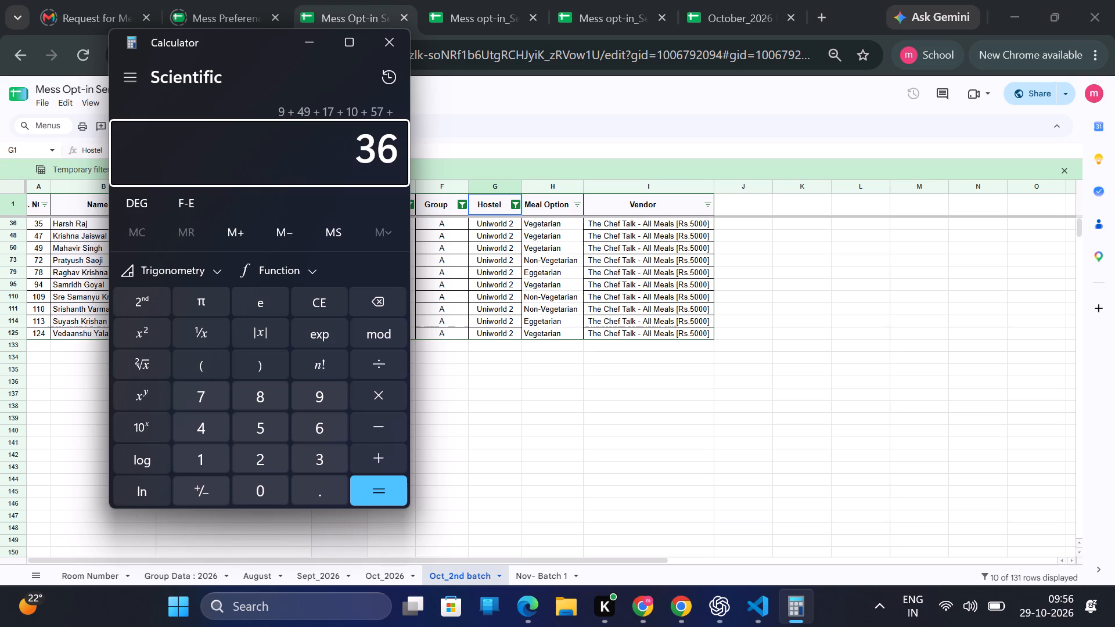
type("+10")
key("Return")
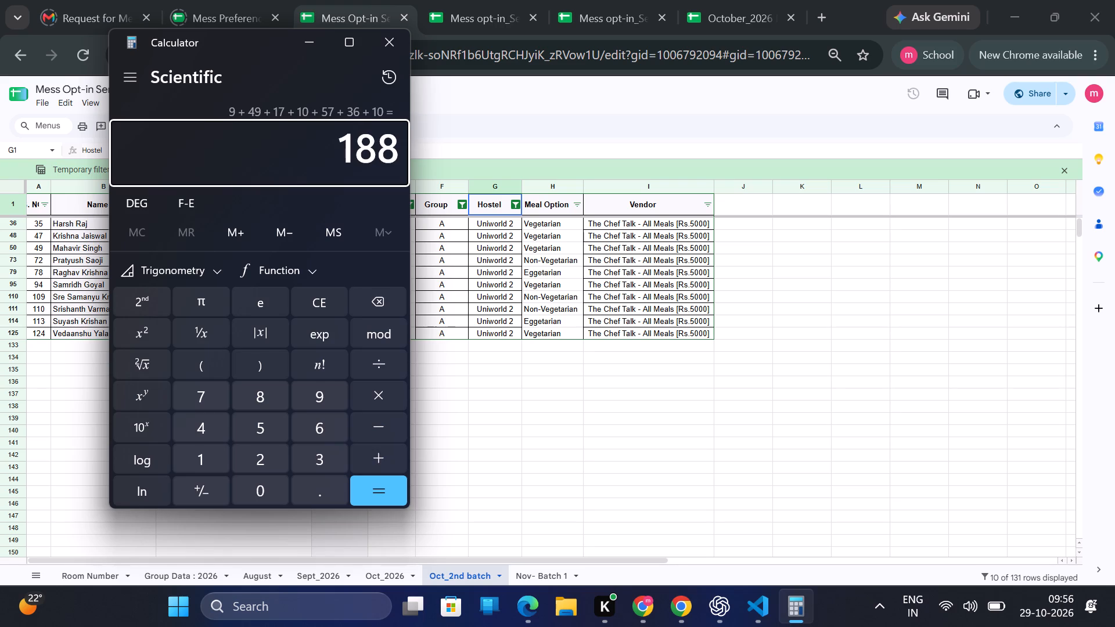
Compute the sum 8 + 48 + 53 + 11 + 19 + 5, and close Calculator.
key("BackSpace")
key("BackSpace")
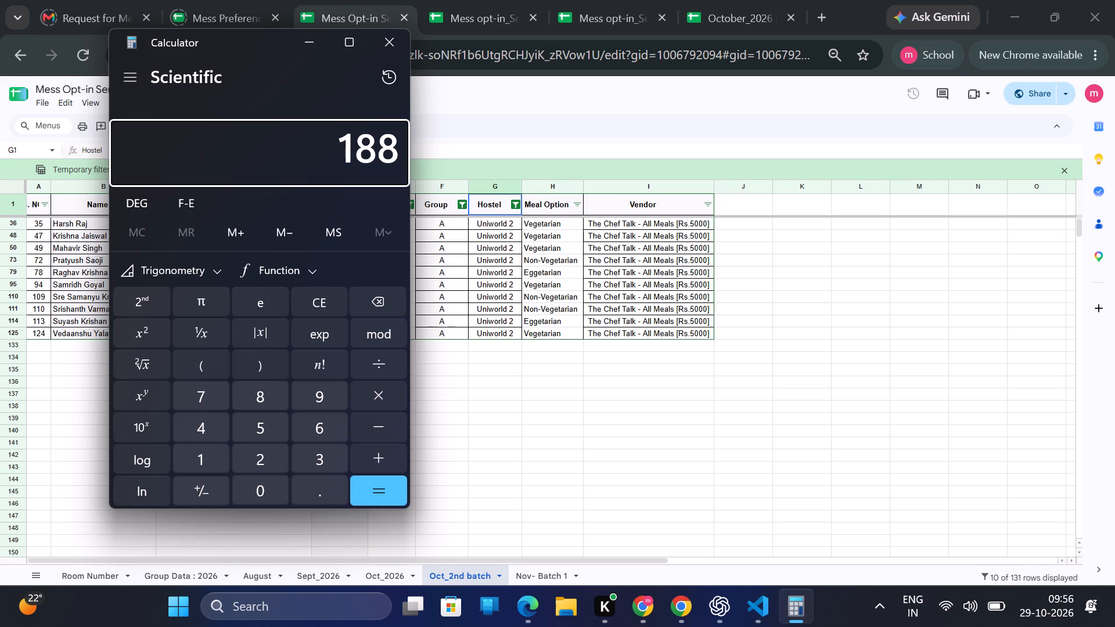
type("8 +")
key("space")
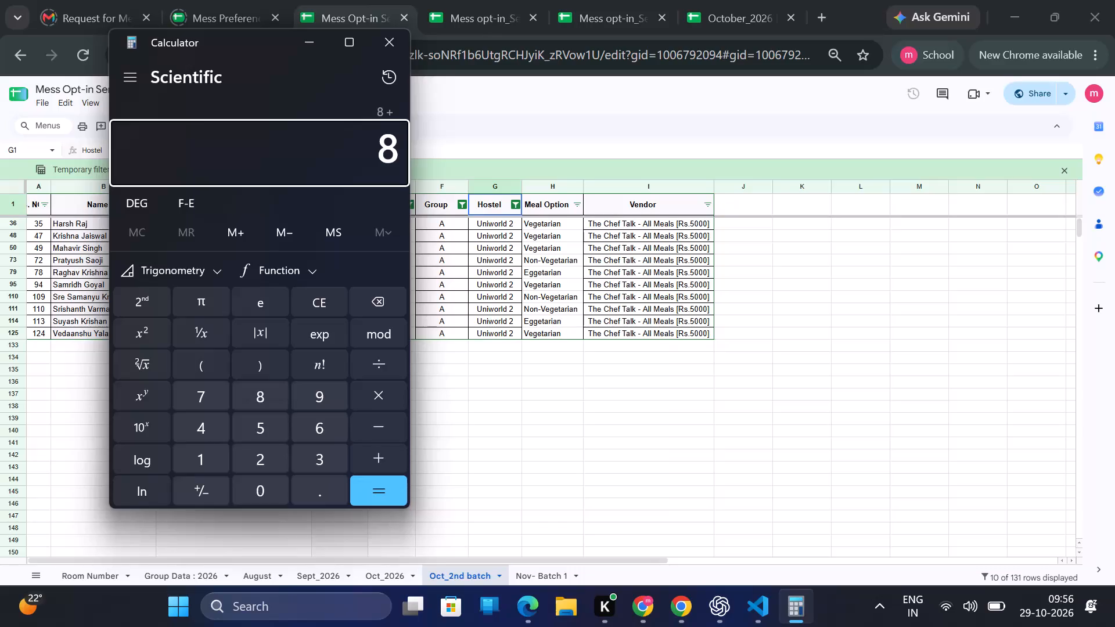
type("48+")
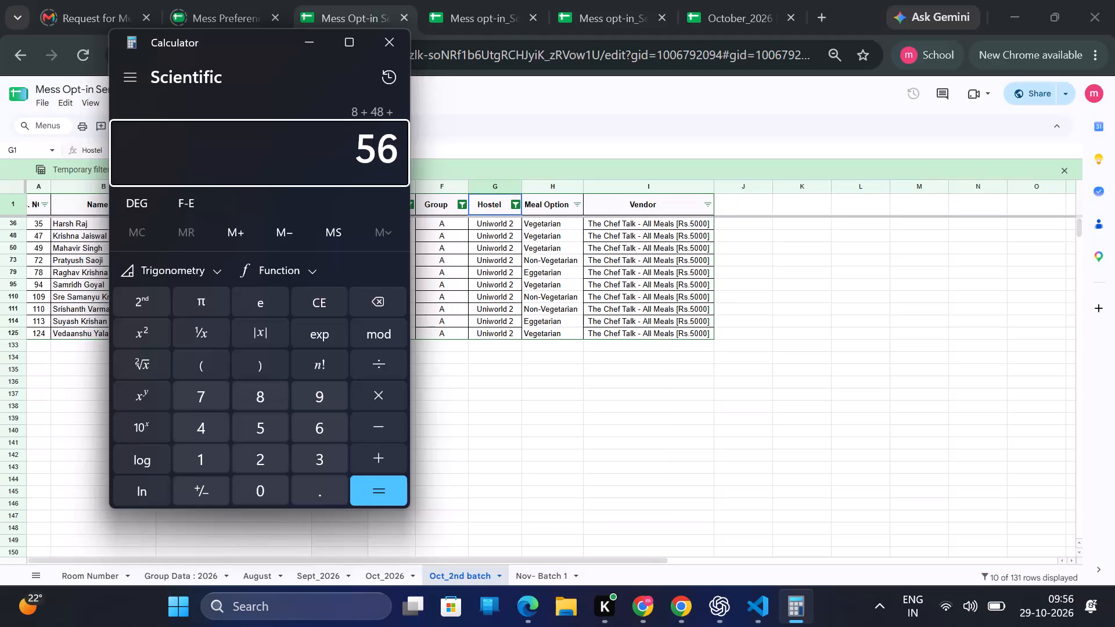
type("53")
type("+11")
type("+19+5")
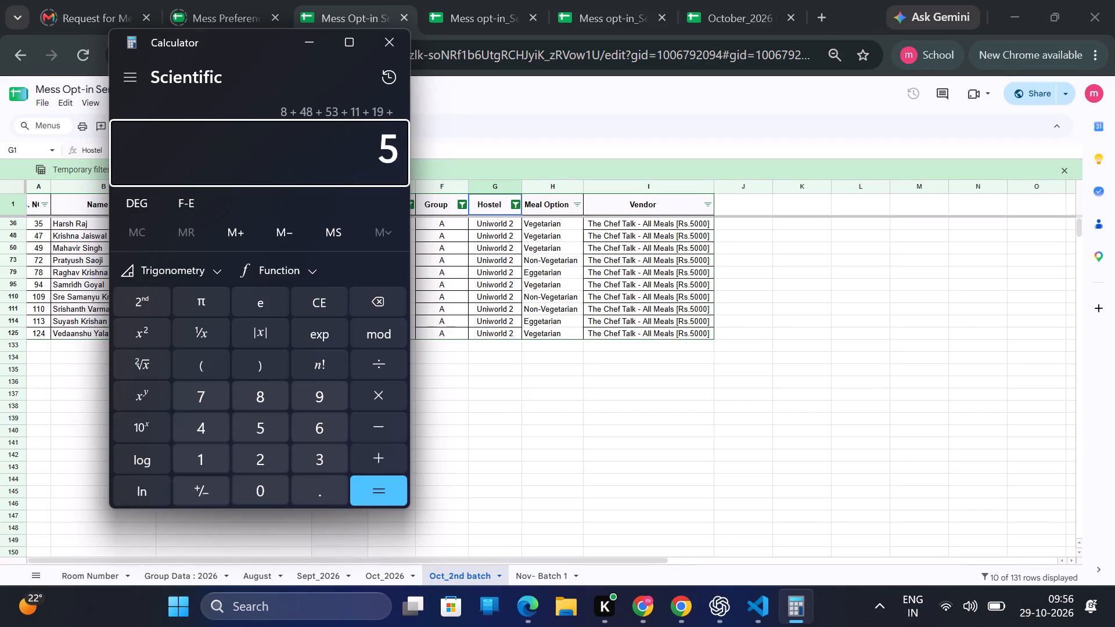
key("Return")
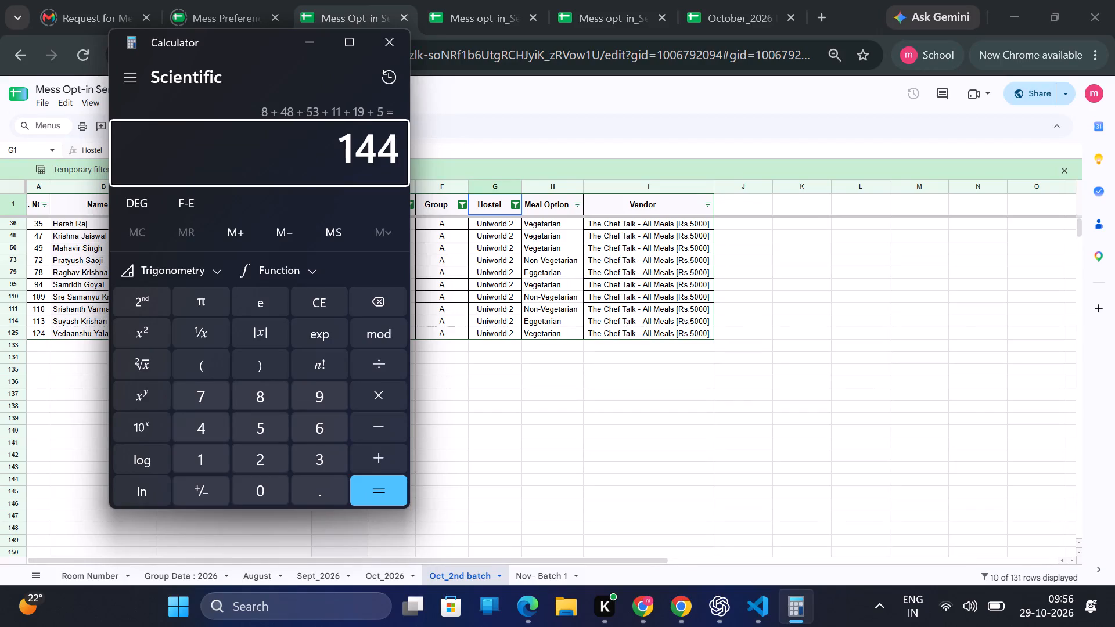
left_click(404, 39)
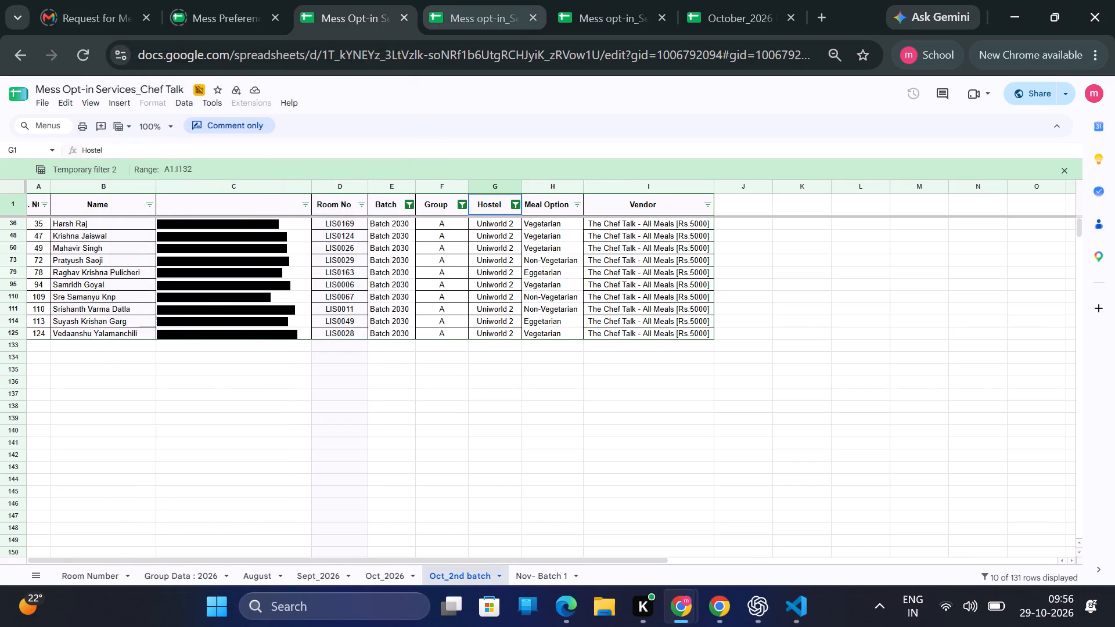
Switch to the Mess opt-in_Services_CT -Jain Food spreadsheet and review its Oct 2nd batch and Oct 1st batch sheets.
left_click(446, 32)
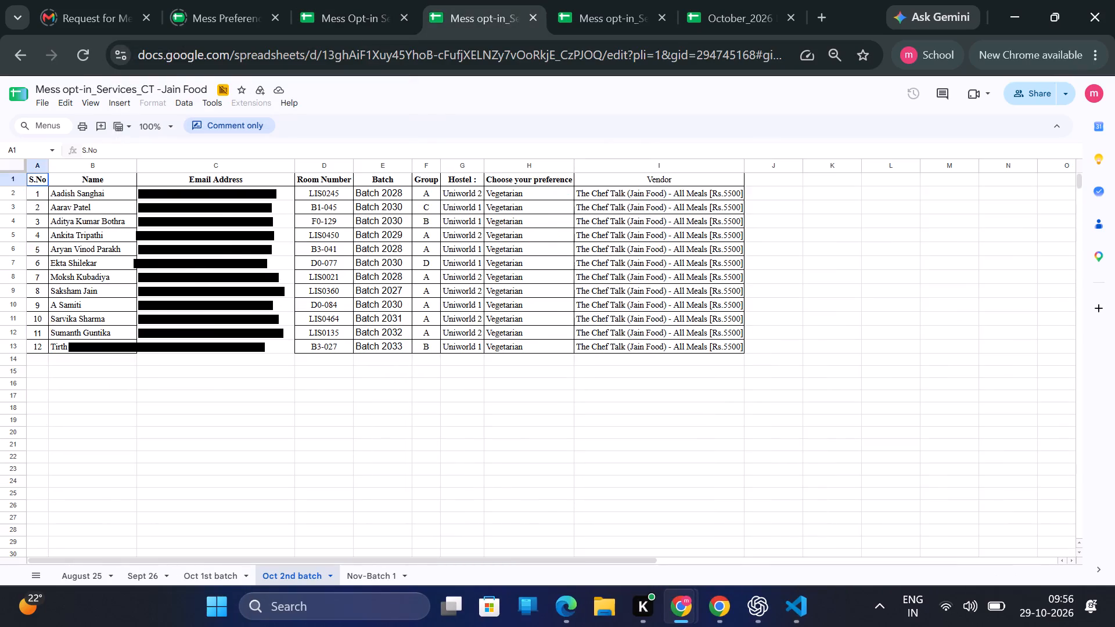
scroll(365, 492, "down", 1)
scroll(365, 492, "up", 5)
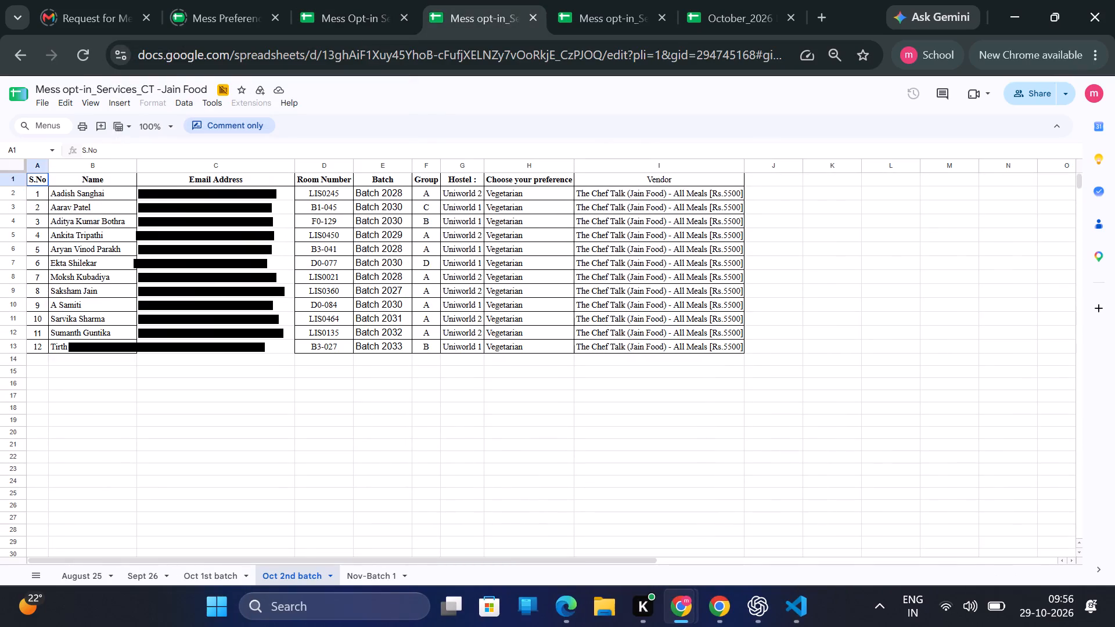
scroll(365, 492, "up", 1)
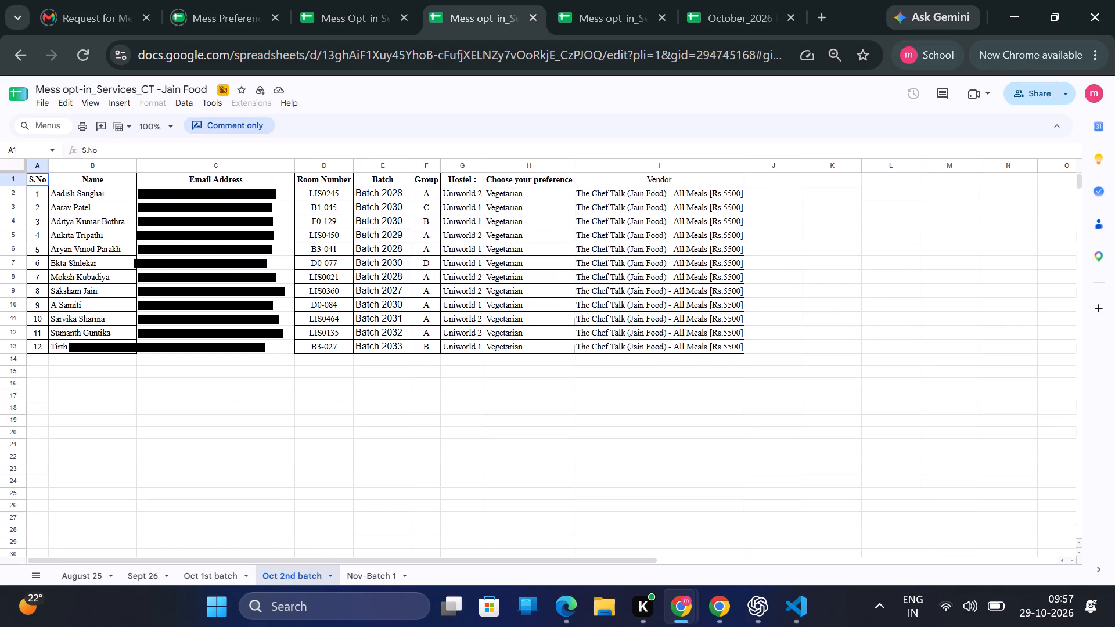
scroll(365, 492, "up", 1)
left_click(187, 570)
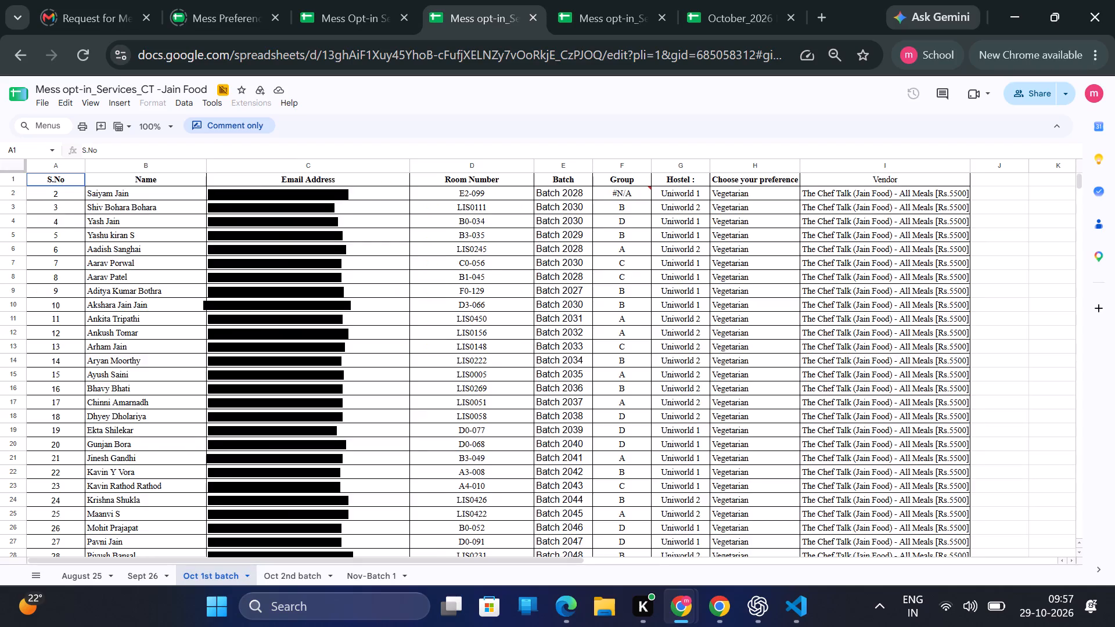
scroll(405, 471, "down", 2)
scroll(405, 471, "up", 4)
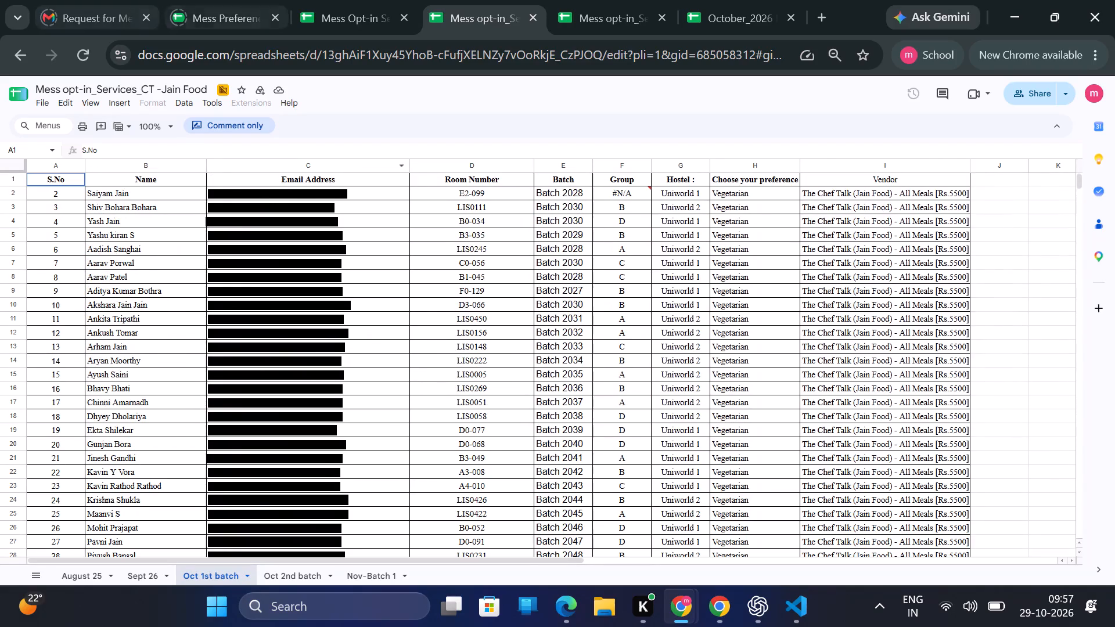
Create a filter view on the Jain Food spreadsheet's Oct 1st batch sheet.
left_click(185, 107)
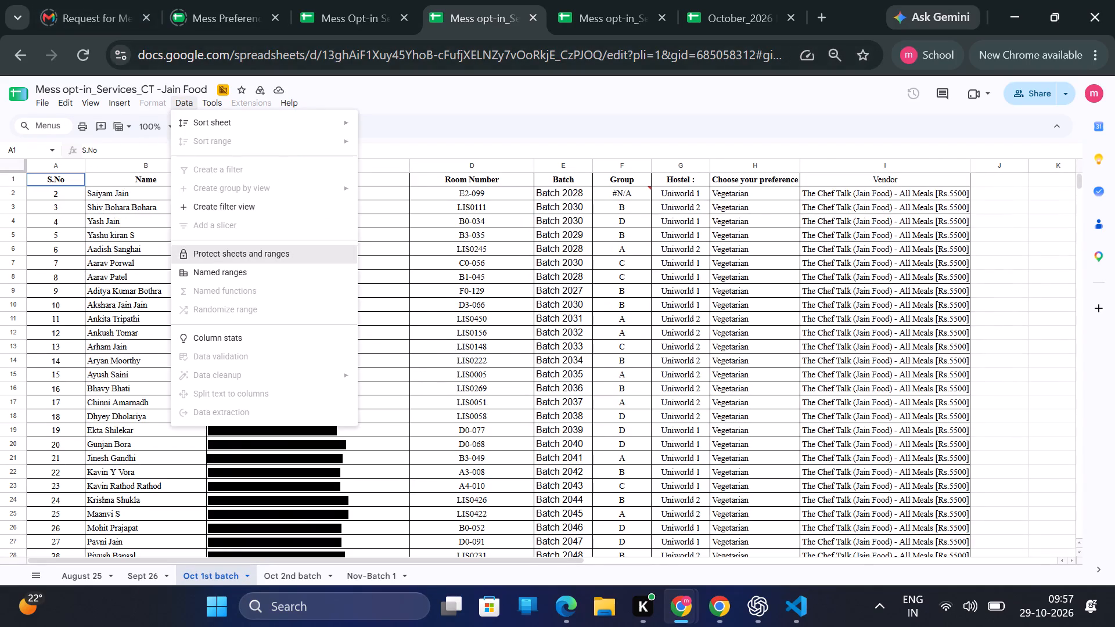
left_click(205, 205)
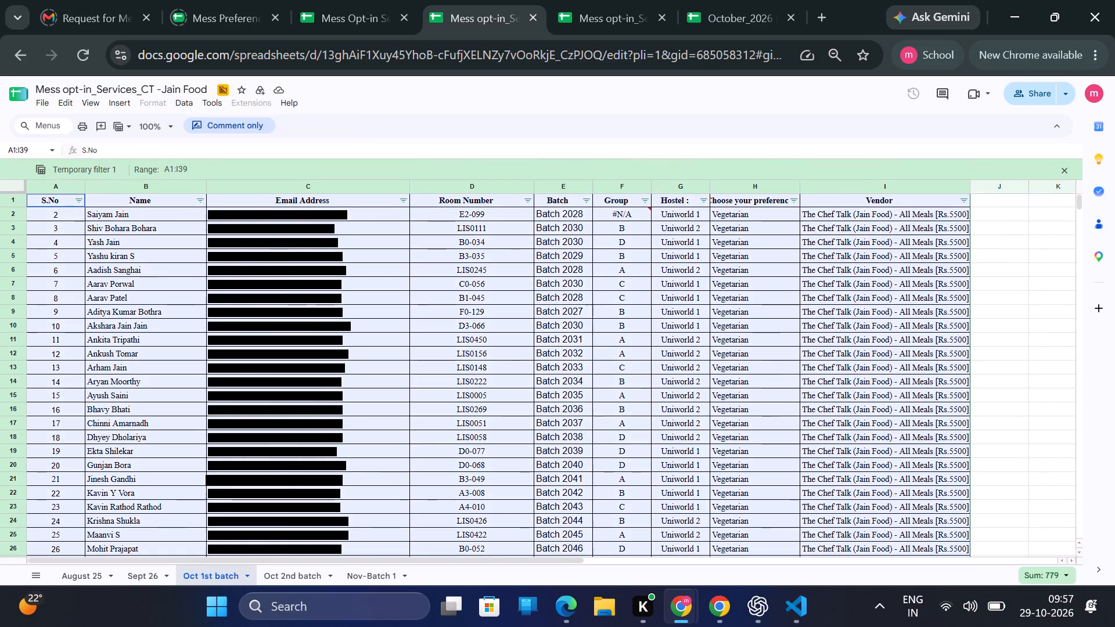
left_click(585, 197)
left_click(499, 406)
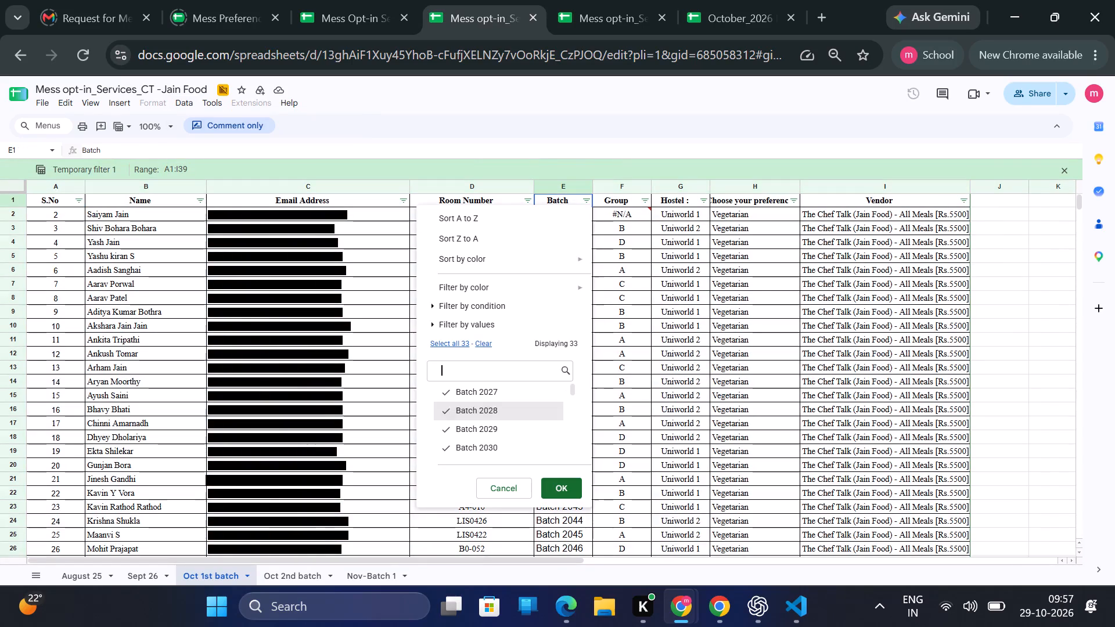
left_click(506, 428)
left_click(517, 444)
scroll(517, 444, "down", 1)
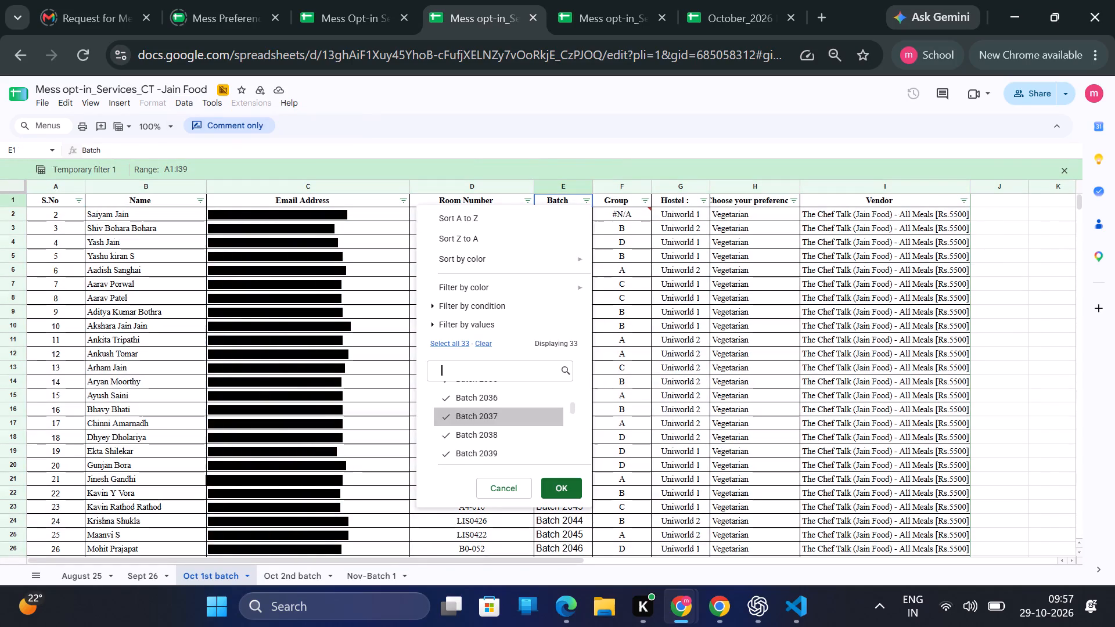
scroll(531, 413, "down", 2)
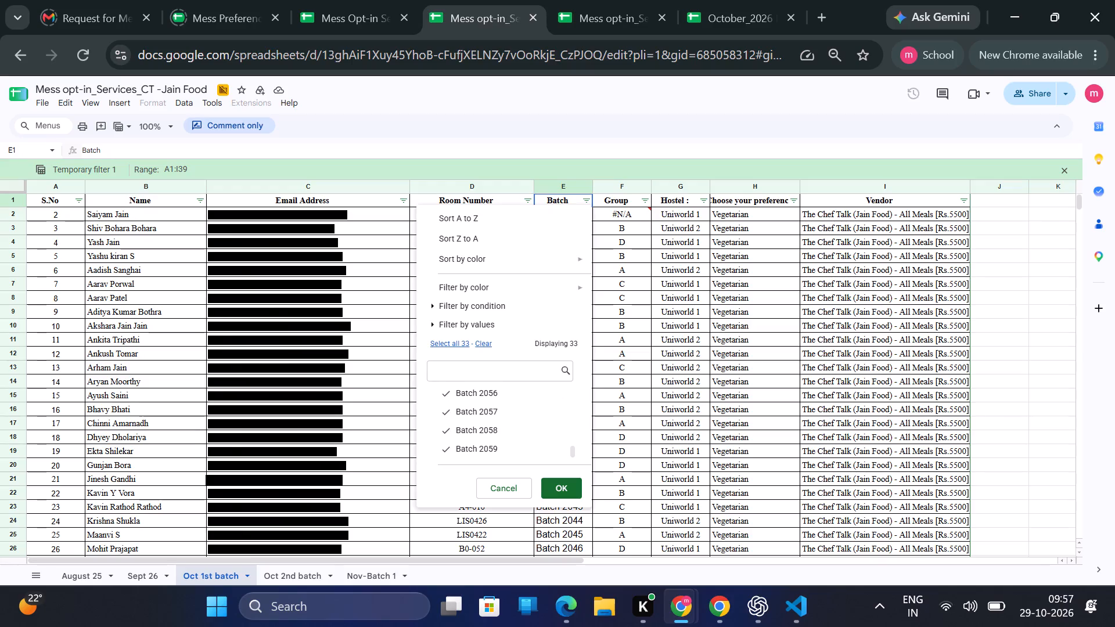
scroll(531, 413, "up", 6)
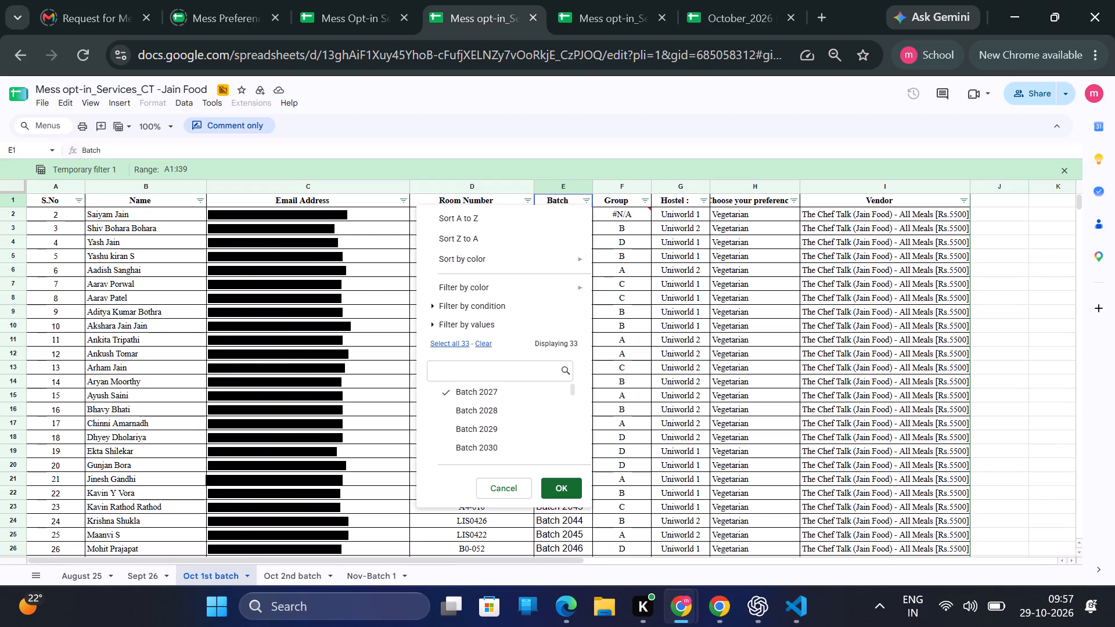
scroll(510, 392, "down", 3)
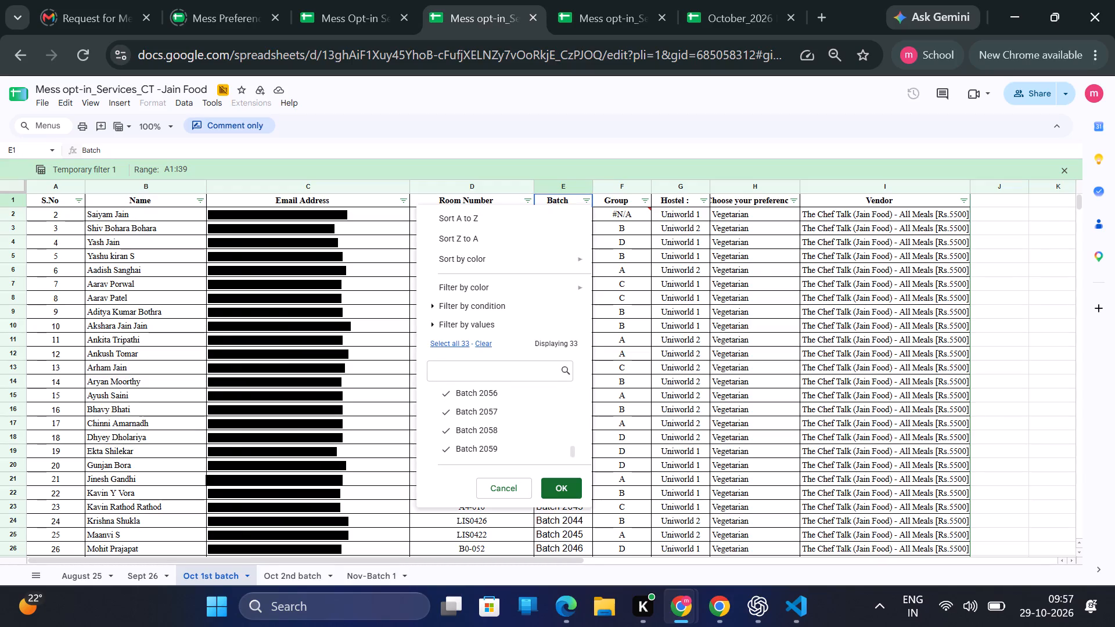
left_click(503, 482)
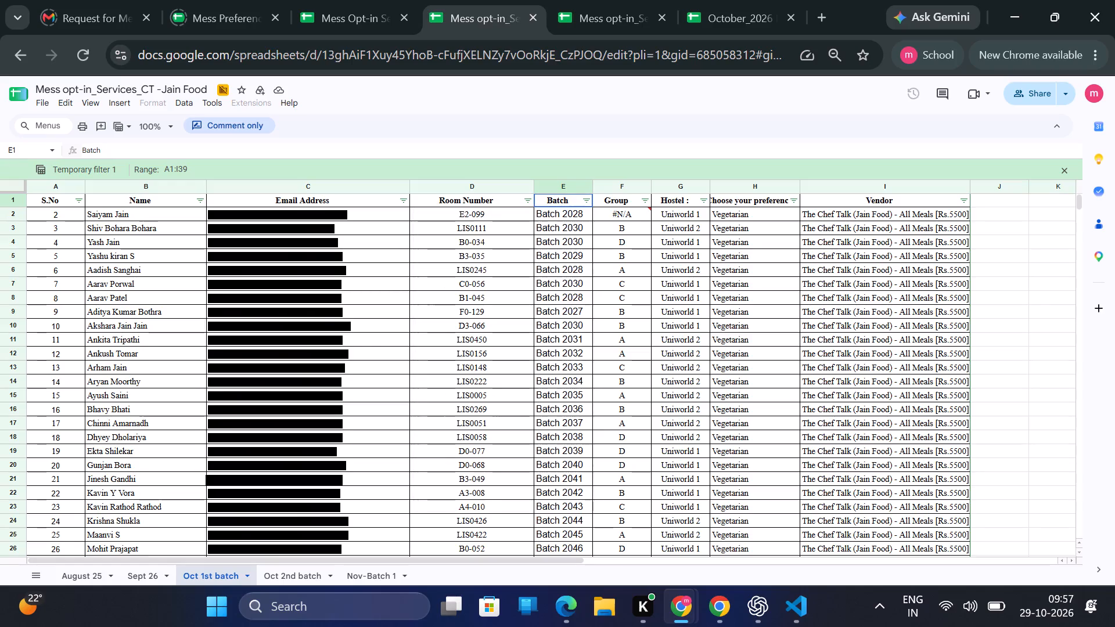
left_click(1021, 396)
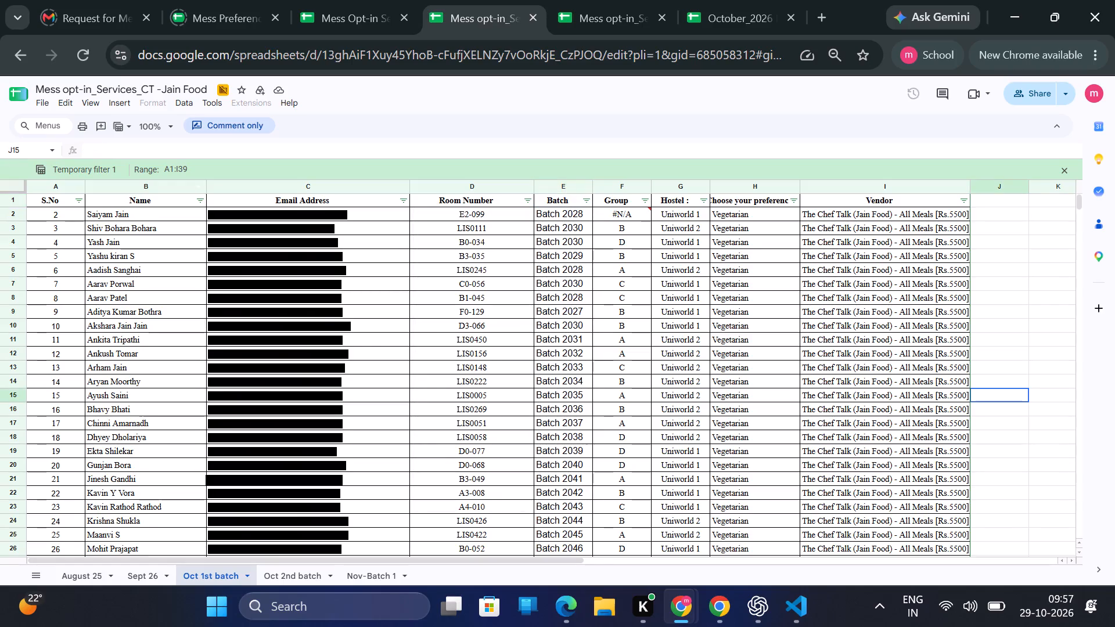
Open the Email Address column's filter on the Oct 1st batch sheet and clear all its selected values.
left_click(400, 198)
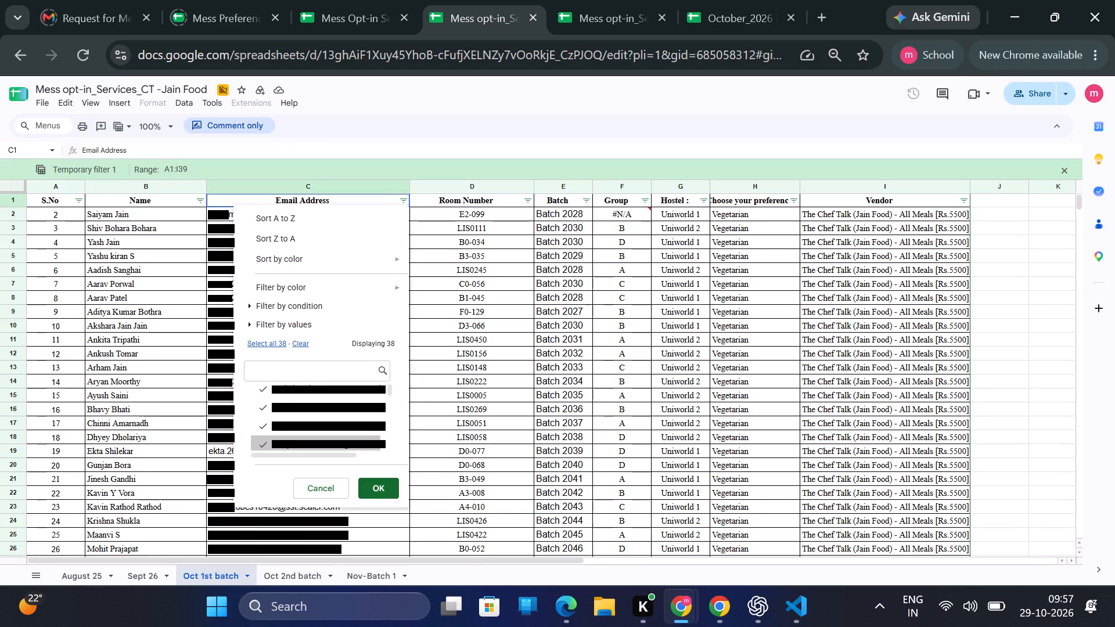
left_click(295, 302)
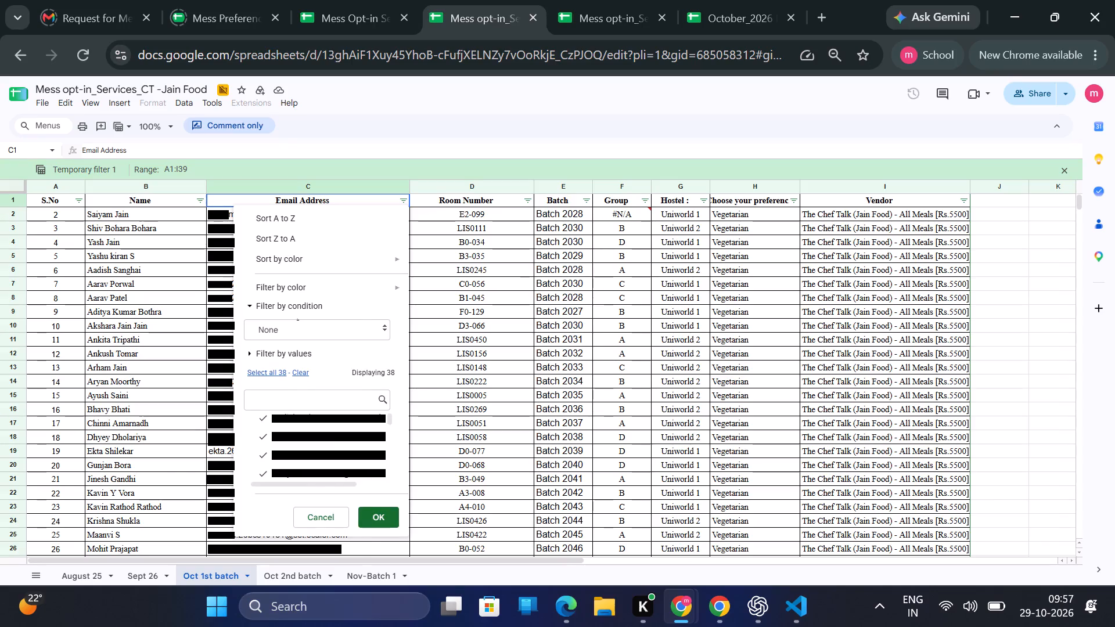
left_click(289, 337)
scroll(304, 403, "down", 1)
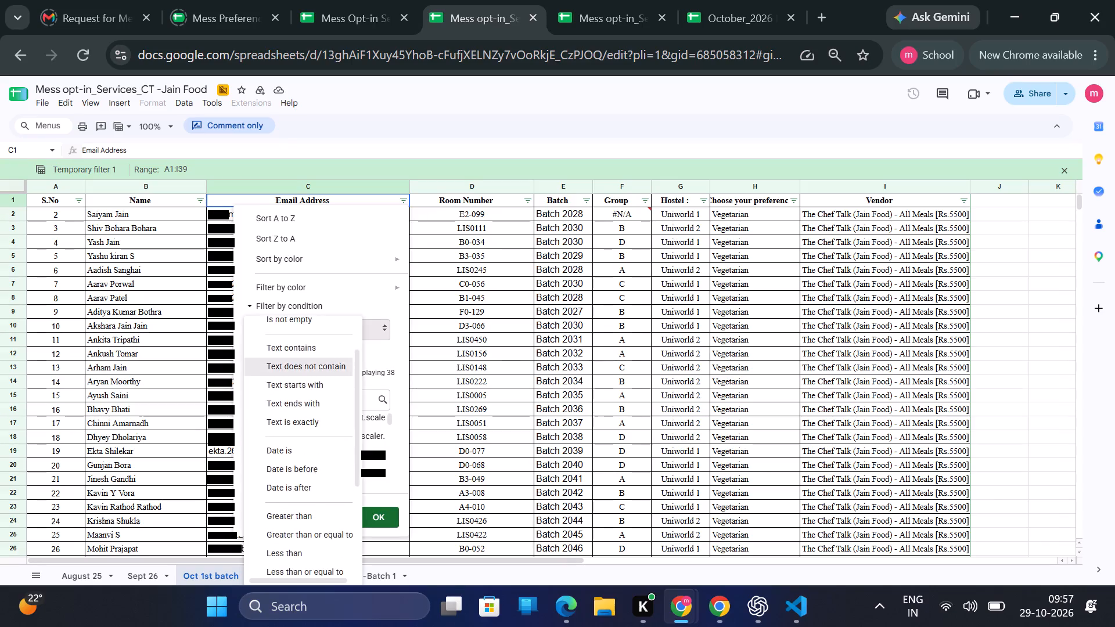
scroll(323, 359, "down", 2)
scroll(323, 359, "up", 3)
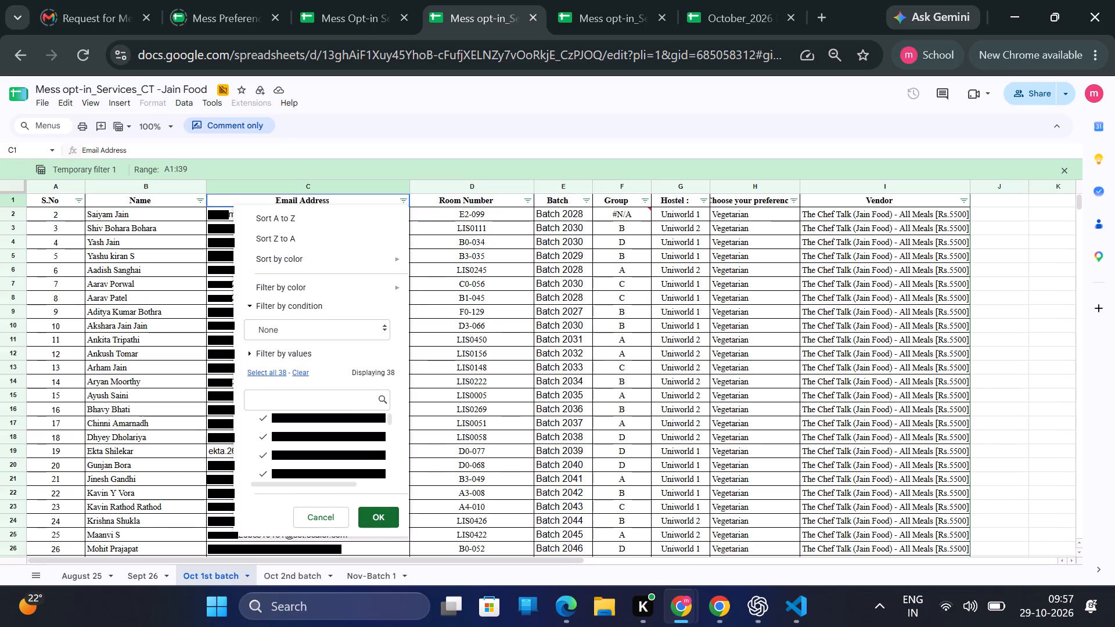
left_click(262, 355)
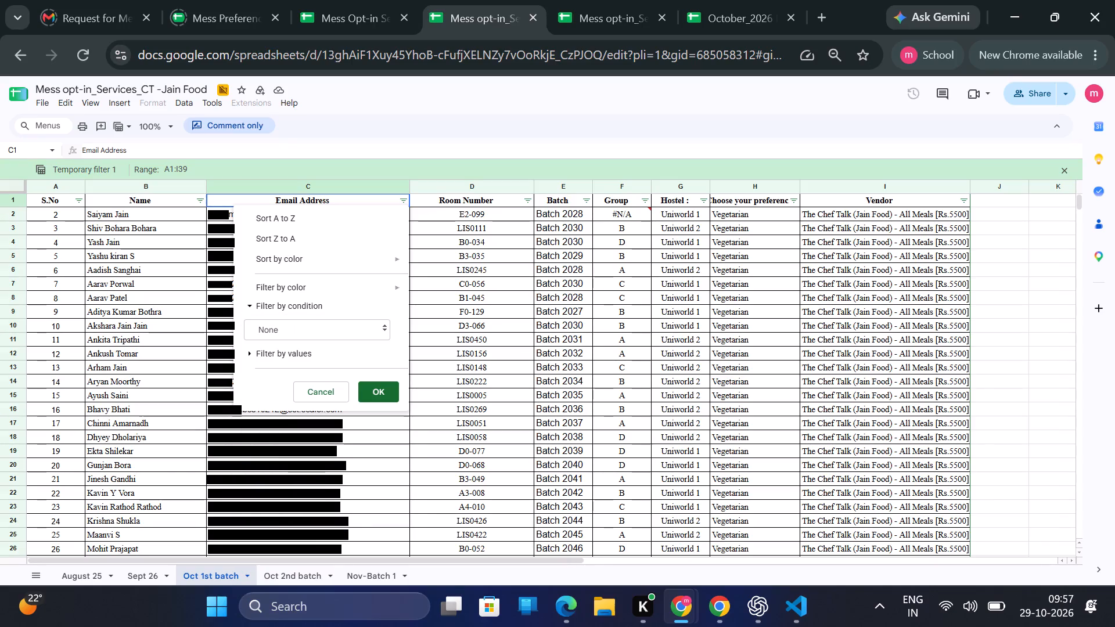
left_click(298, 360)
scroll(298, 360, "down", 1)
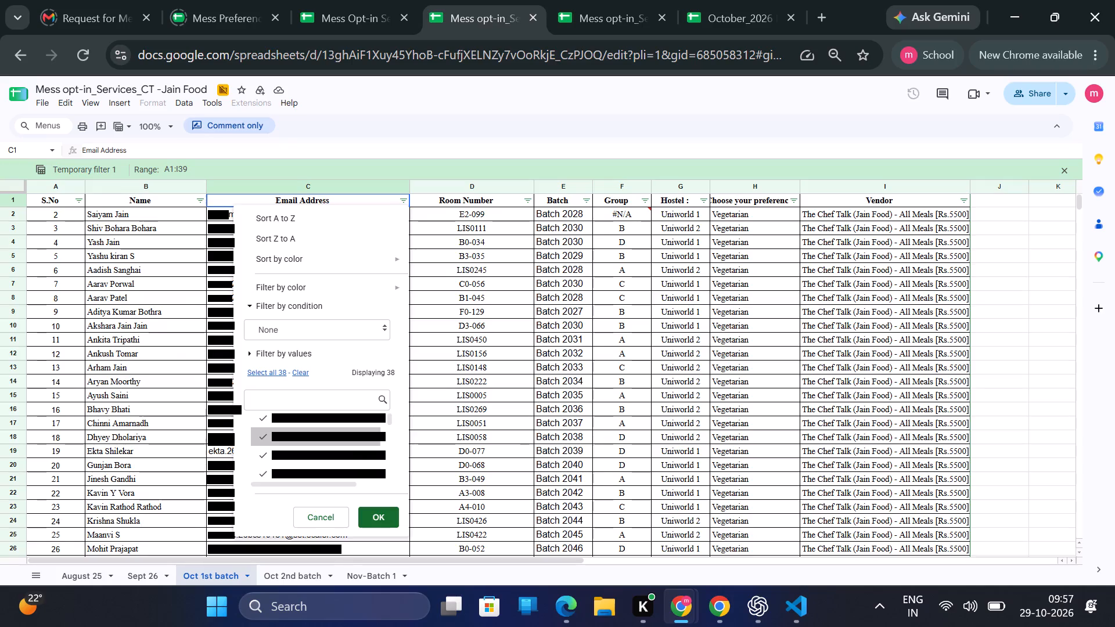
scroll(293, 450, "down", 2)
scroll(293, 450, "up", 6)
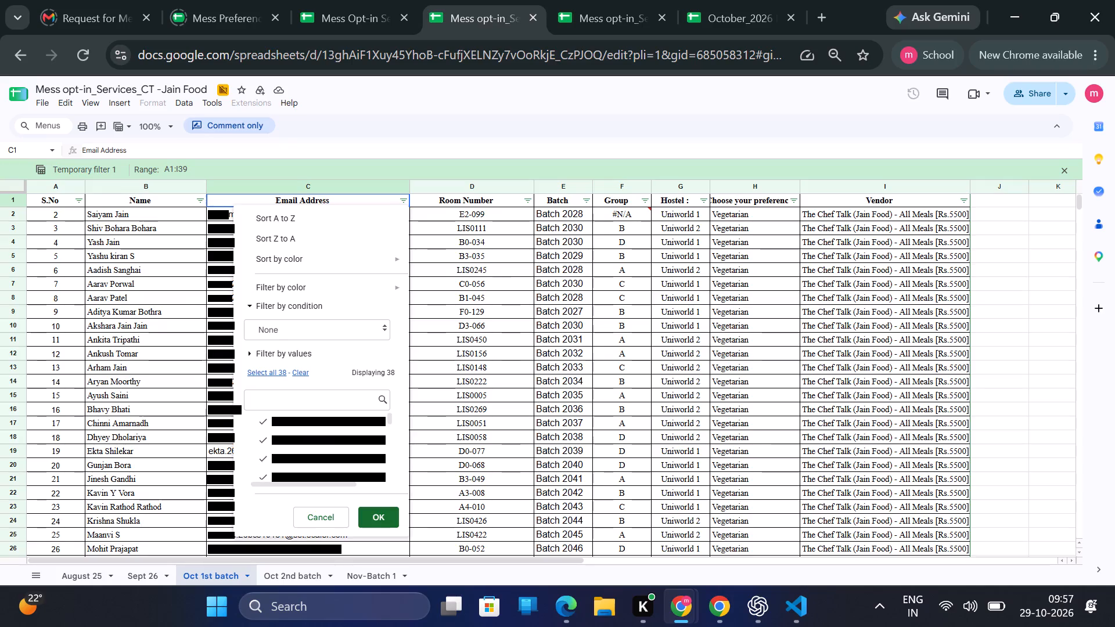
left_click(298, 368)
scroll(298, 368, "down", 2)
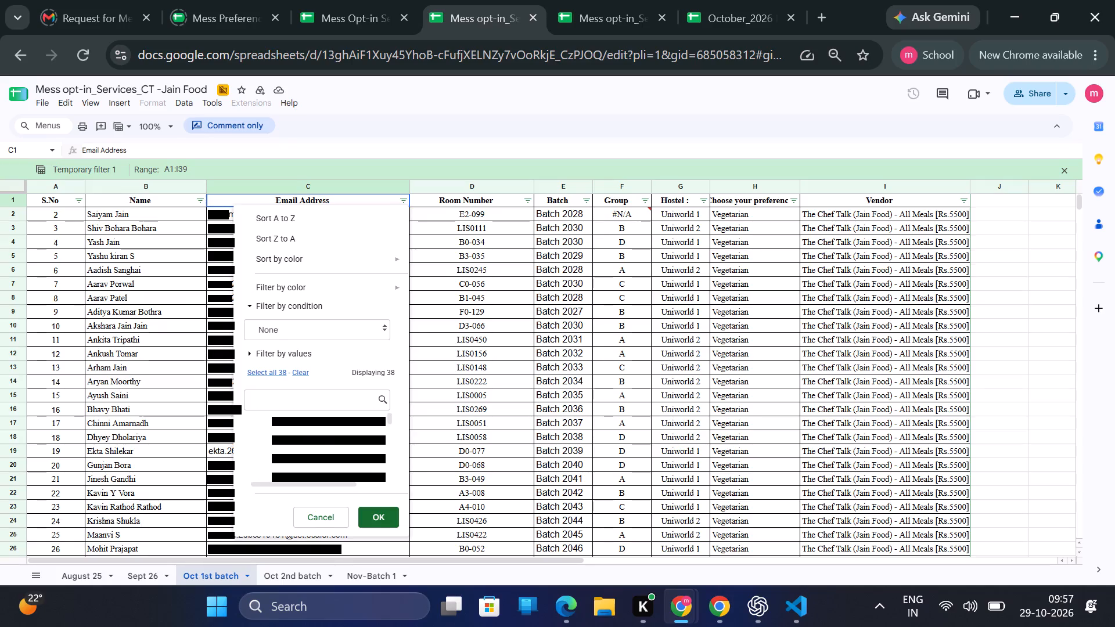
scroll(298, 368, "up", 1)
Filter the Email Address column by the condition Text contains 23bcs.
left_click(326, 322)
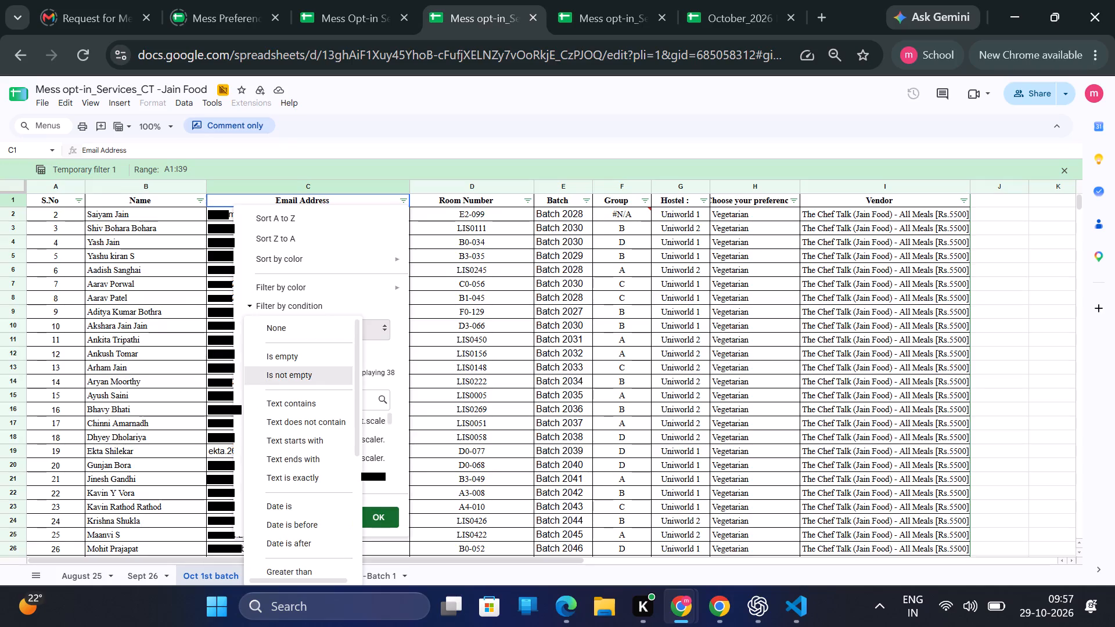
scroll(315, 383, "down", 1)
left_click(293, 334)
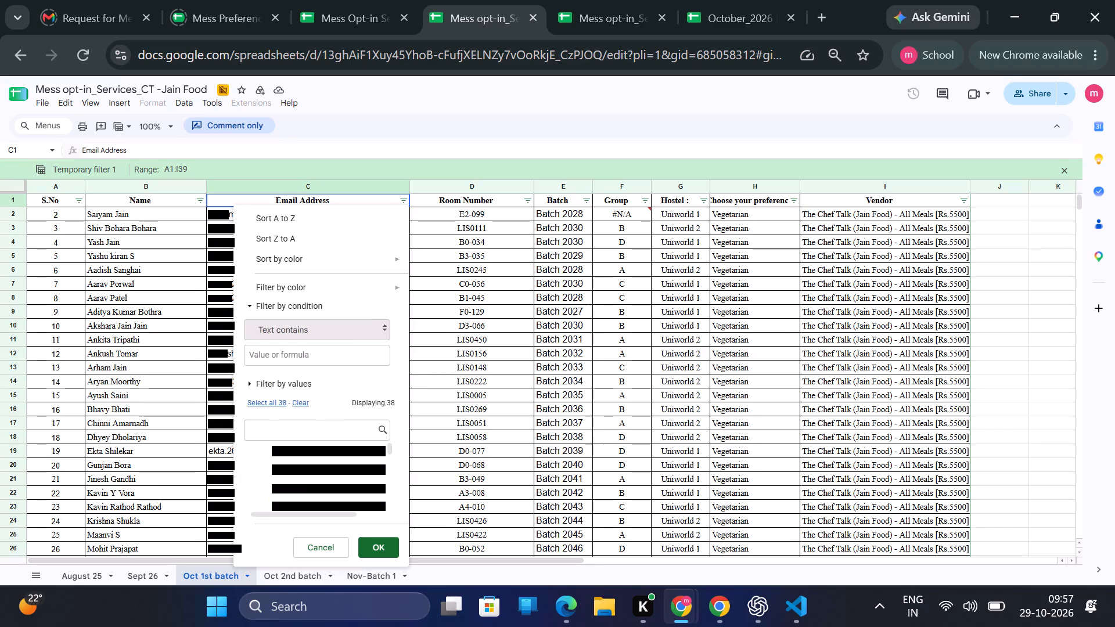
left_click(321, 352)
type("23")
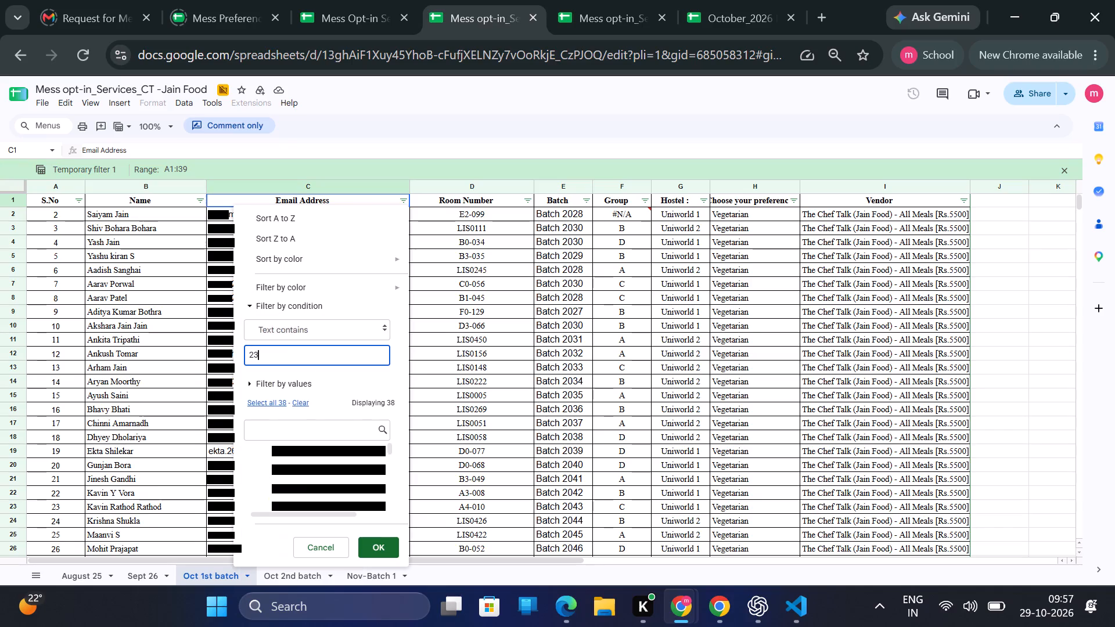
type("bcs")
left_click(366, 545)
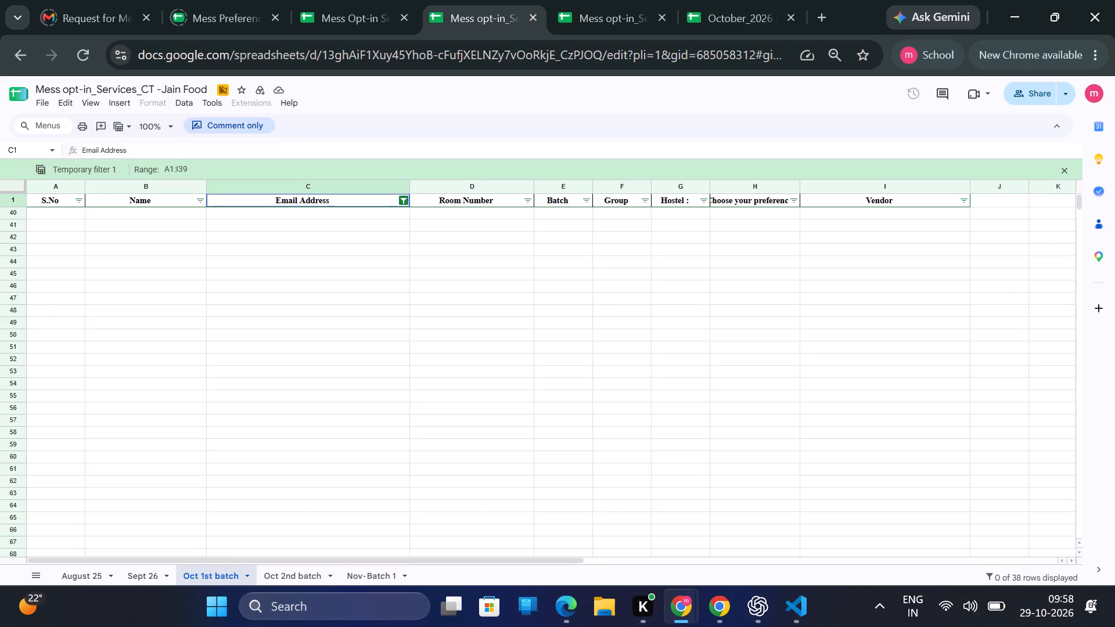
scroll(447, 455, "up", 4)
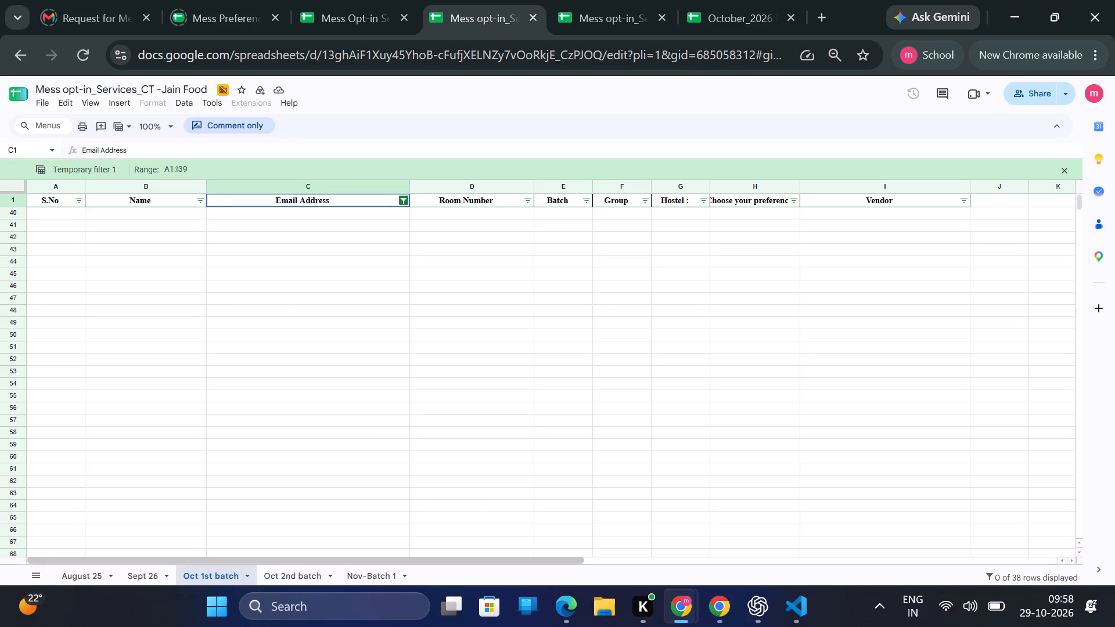
Change the Email Address column's Text contains filter condition to 24bcs.
left_click(402, 196)
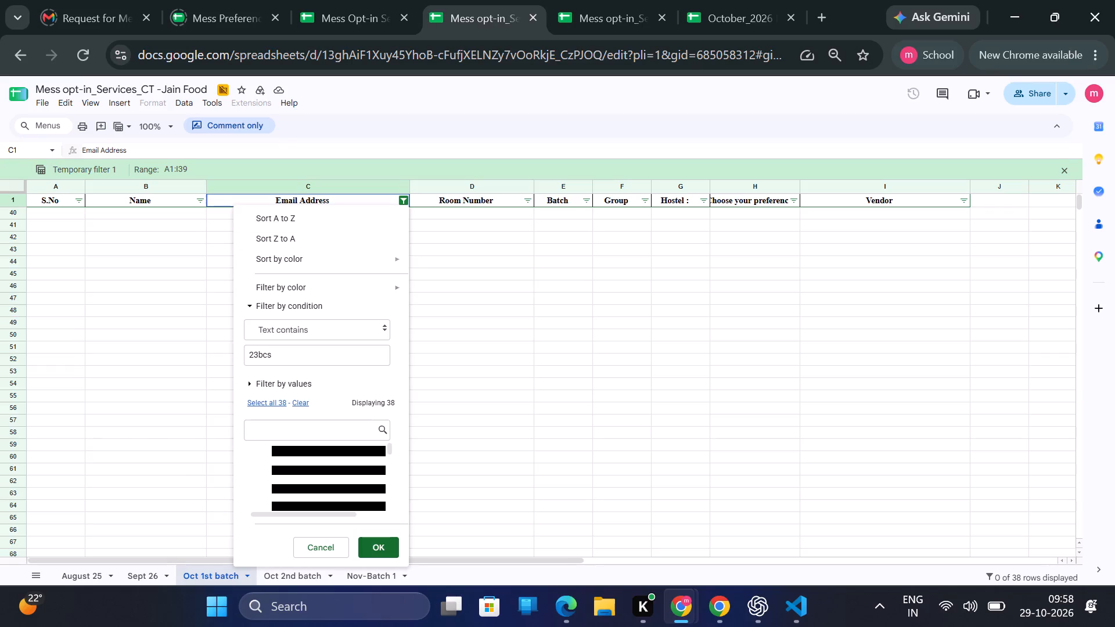
left_click(261, 352)
key("Left")
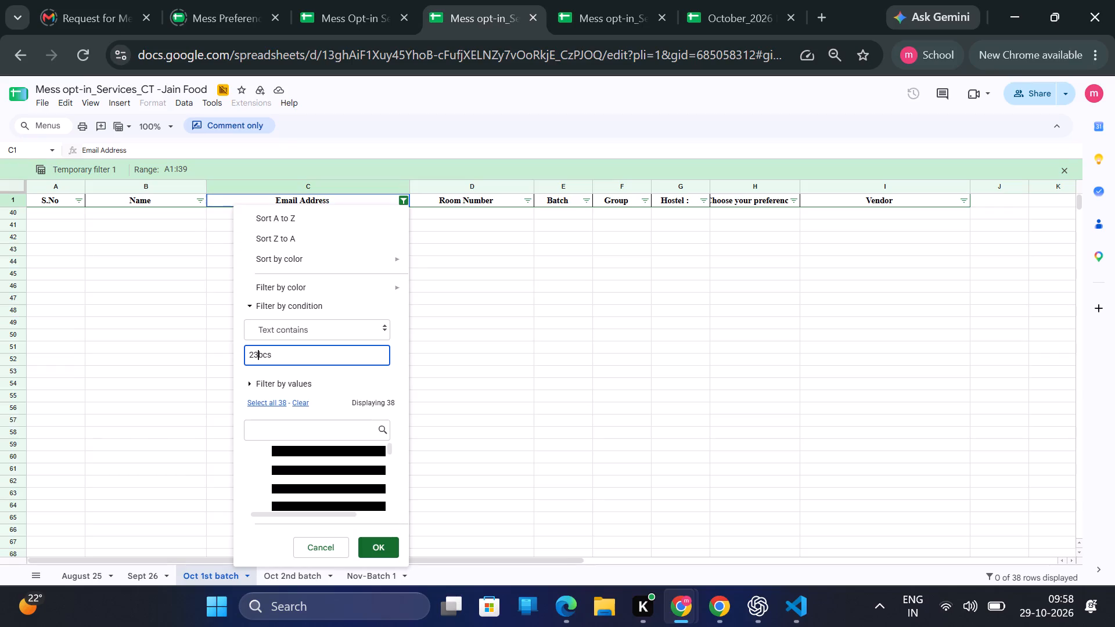
key("BackSpace")
key("4")
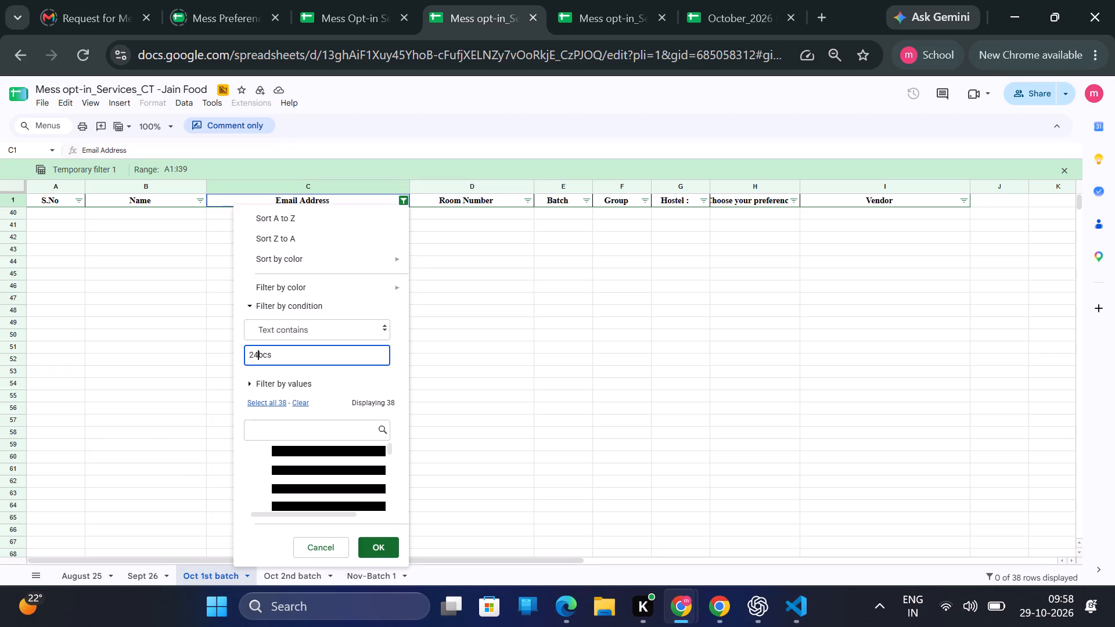
left_click(378, 552)
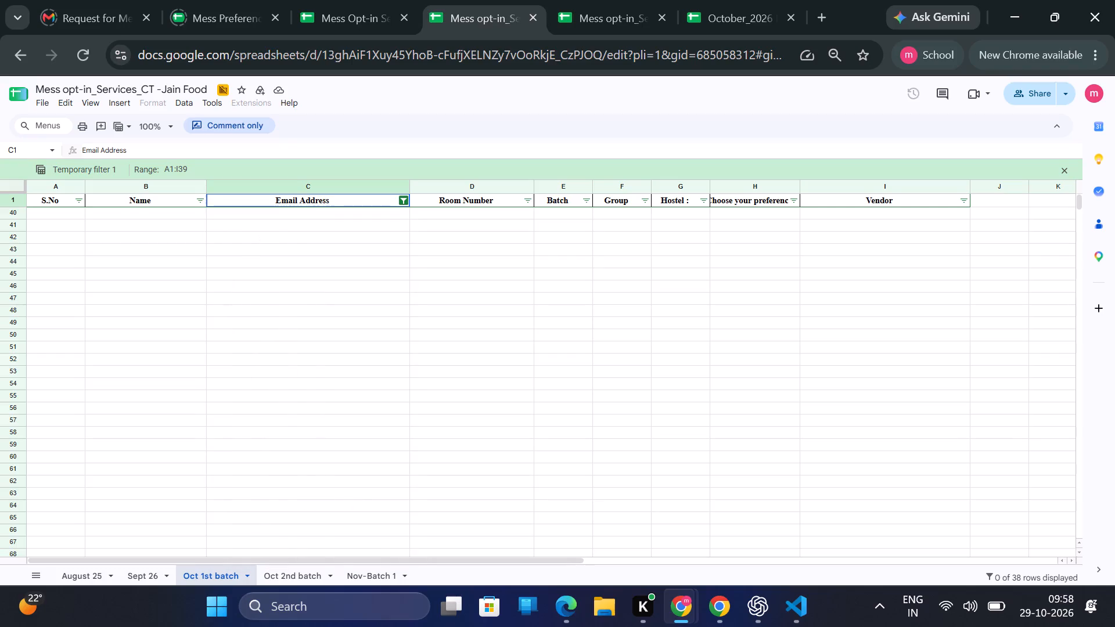
scroll(458, 329, "up", 3)
scroll(458, 329, "down", 3)
scroll(458, 329, "up", 10)
Select all values again in the Email Address column's filter and apply it with the 24bcs condition.
key("ctrl+z")
key("ctrl+z")
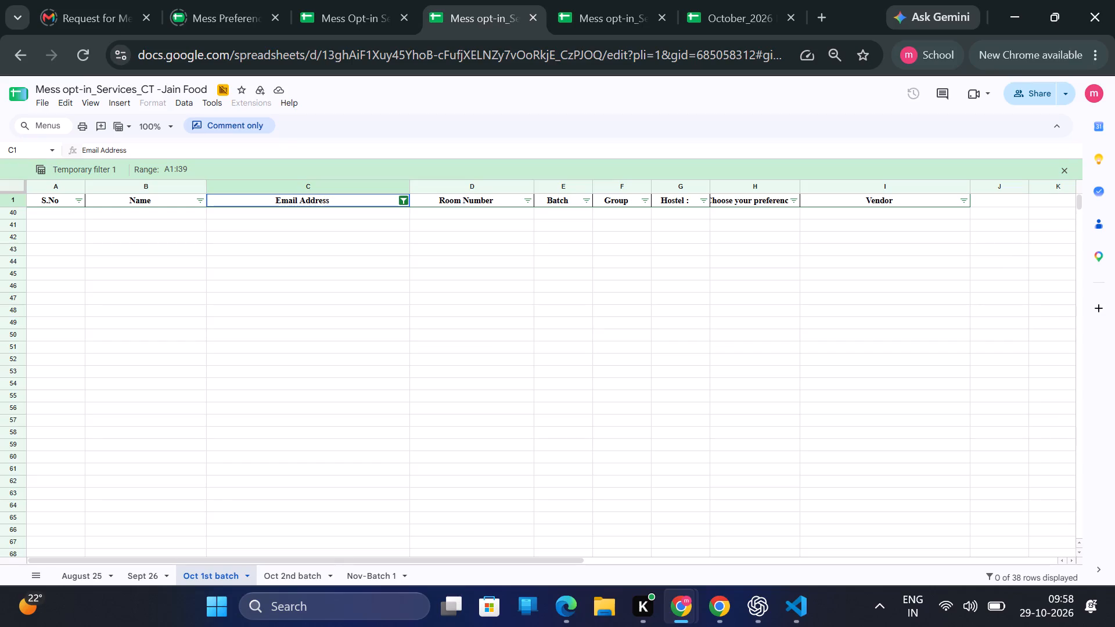
left_click(399, 194)
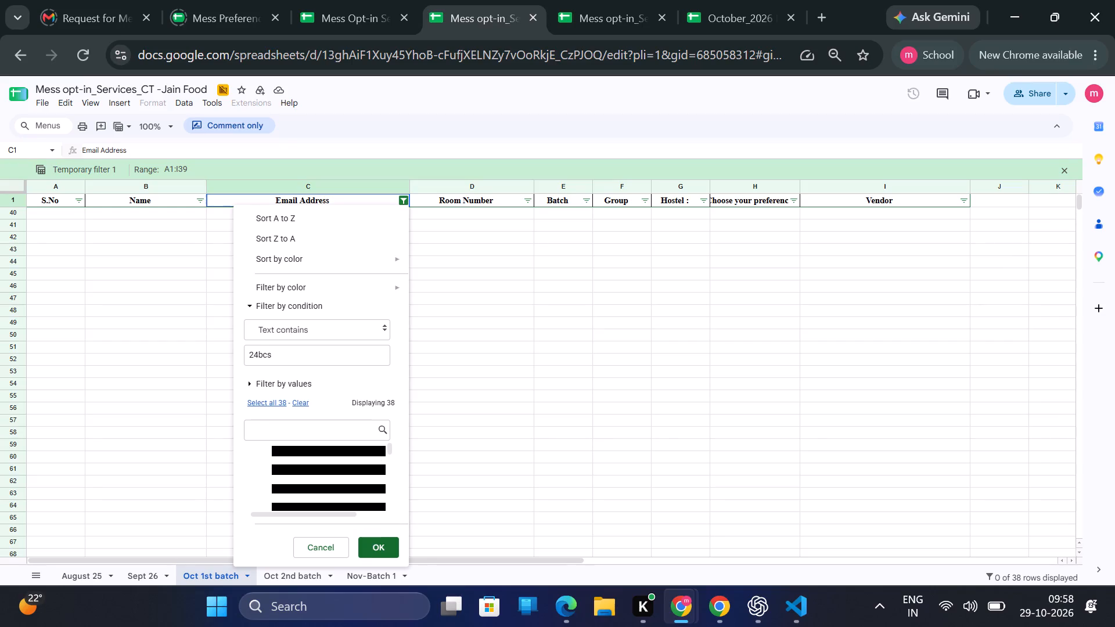
left_click(279, 401)
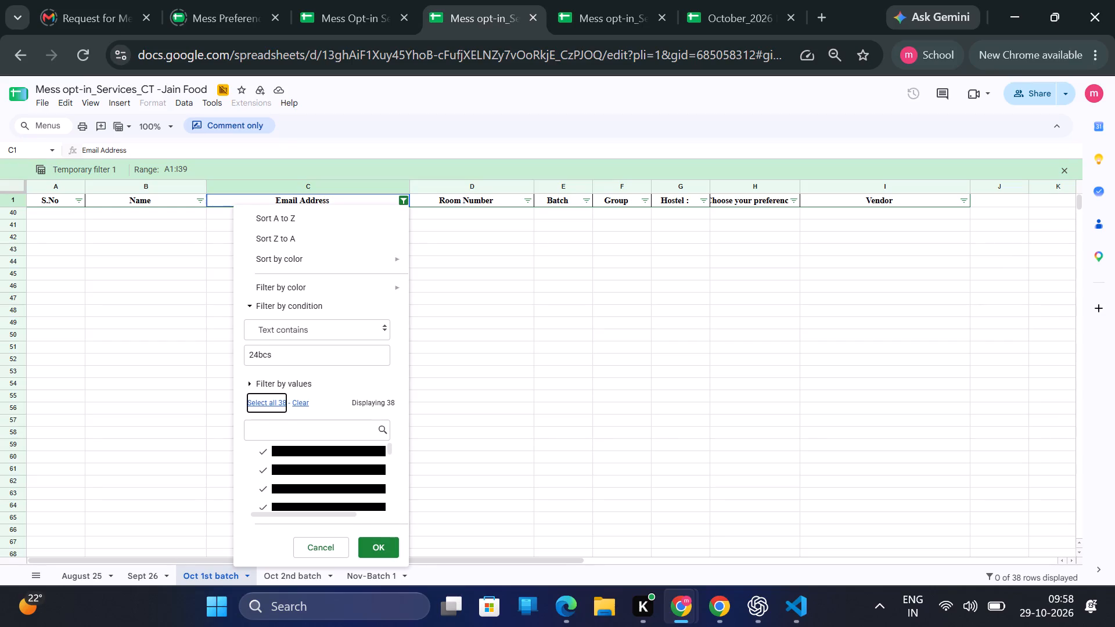
left_click(380, 544)
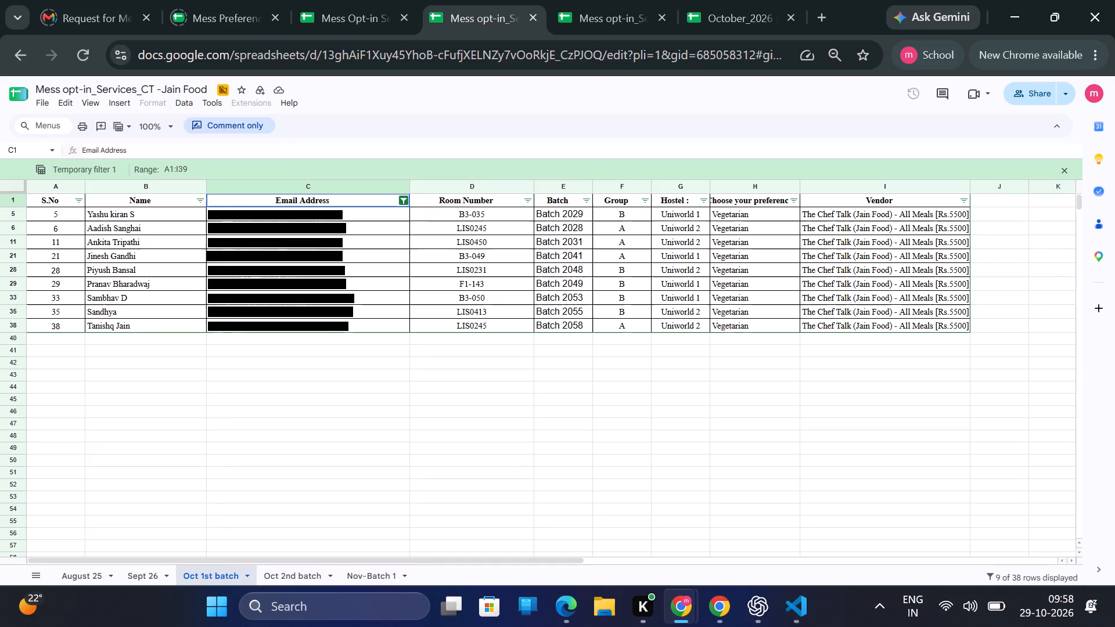
scroll(426, 248, "up", 1)
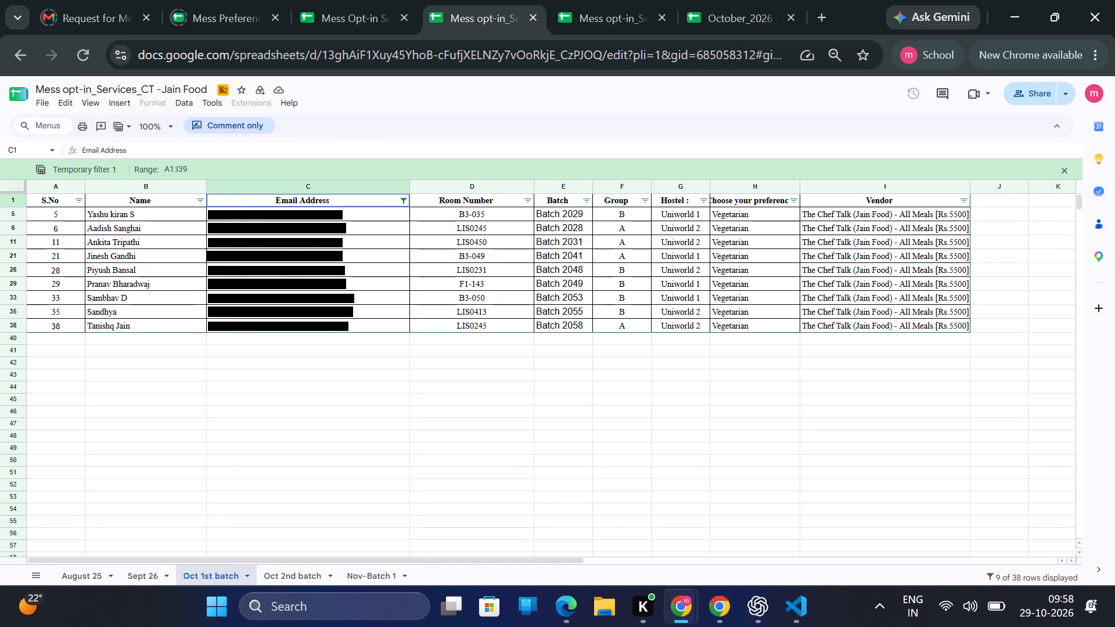
Set the Email Address column's Text contains condition to 23bcs to check for matching rows.
left_click(398, 201)
left_click(257, 353)
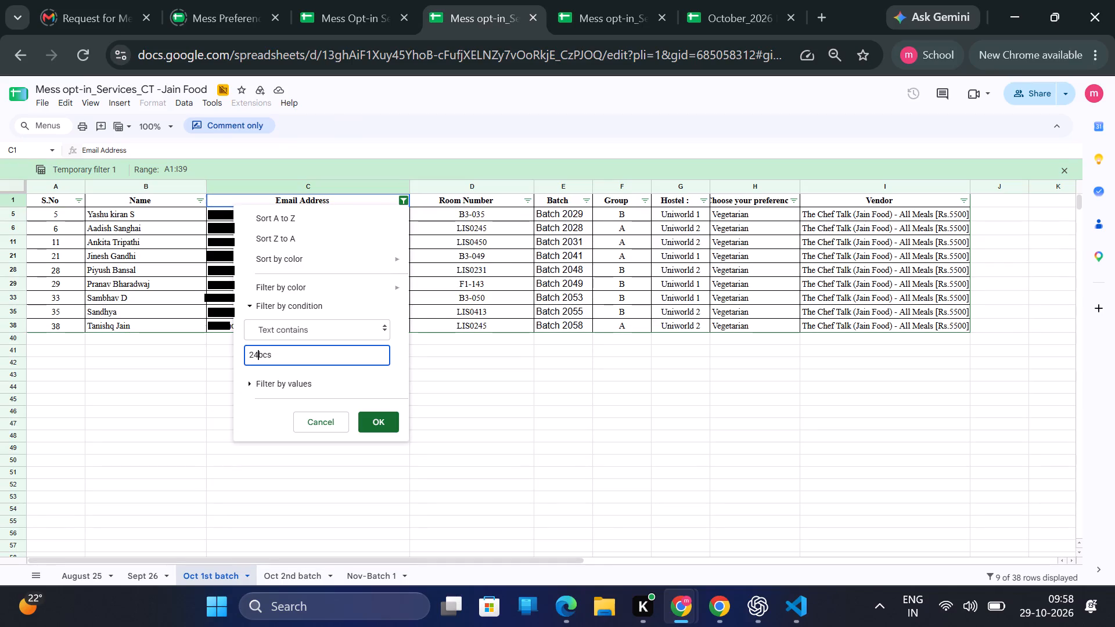
key("BackSpace")
key("3")
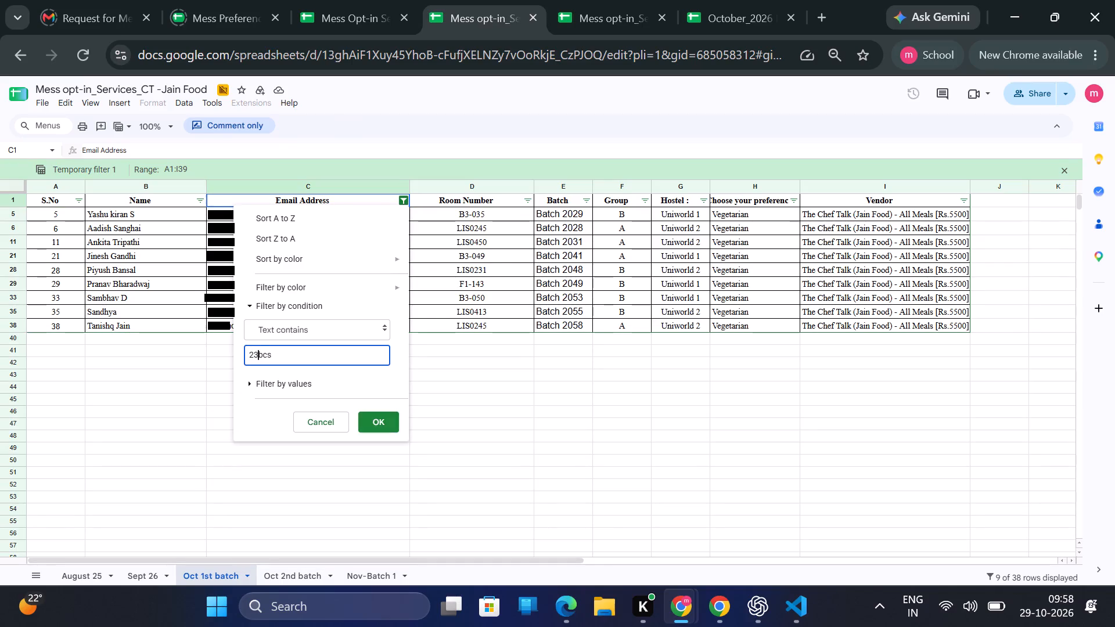
left_click(377, 428)
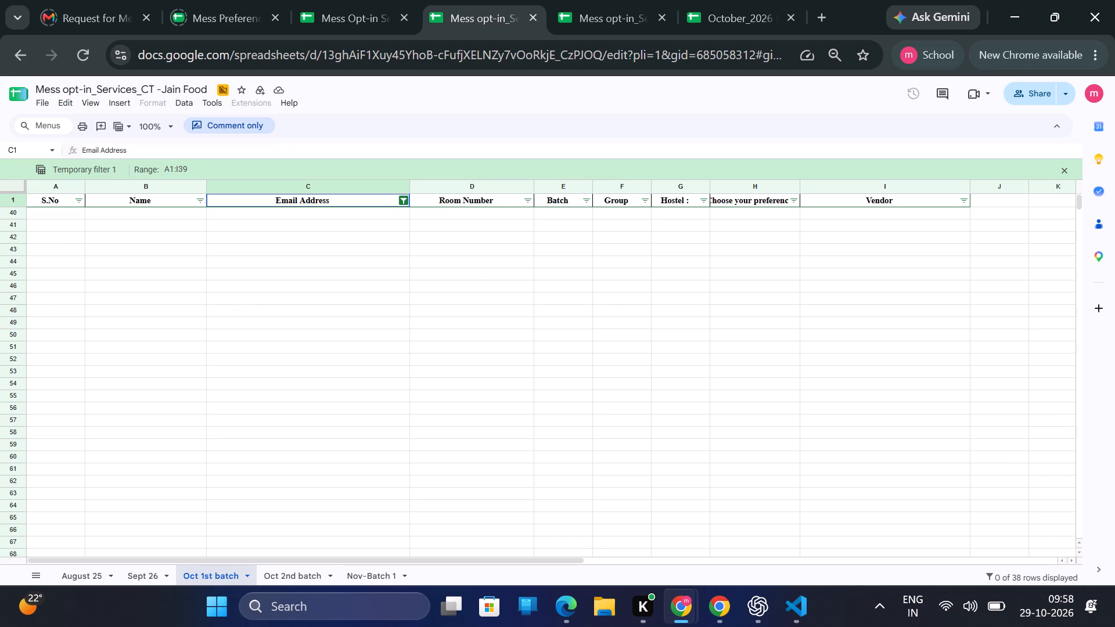
scroll(377, 428, "right", 1)
Set the Email Address column's Text contains condition back to 24bcs and review the matching rows.
left_click_drag(402, 195, 321, 410)
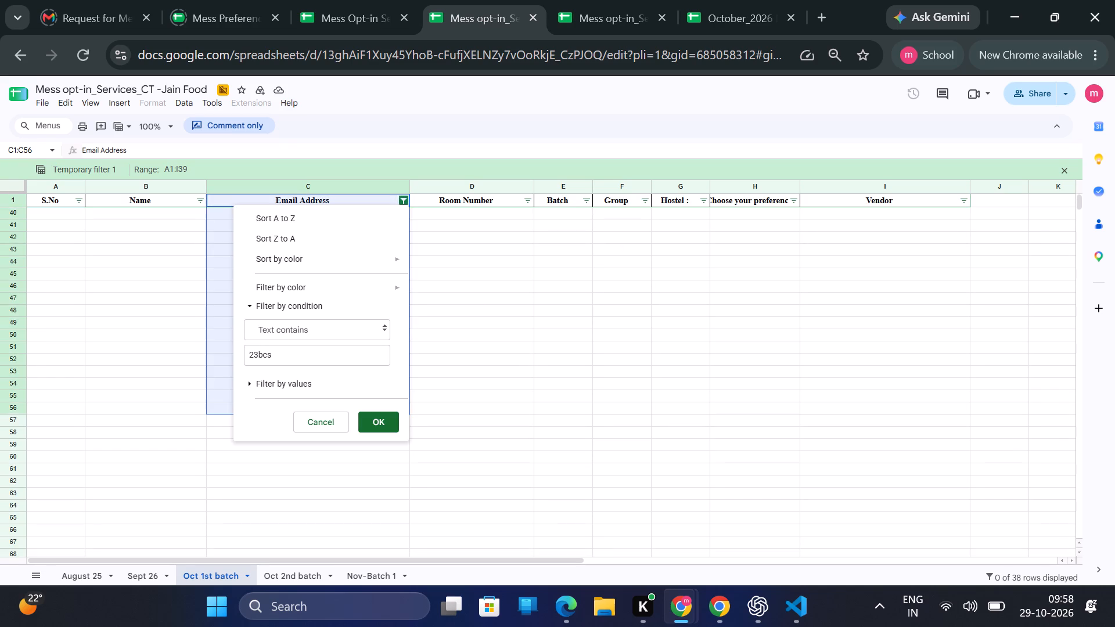
scroll(338, 365, "down", 2)
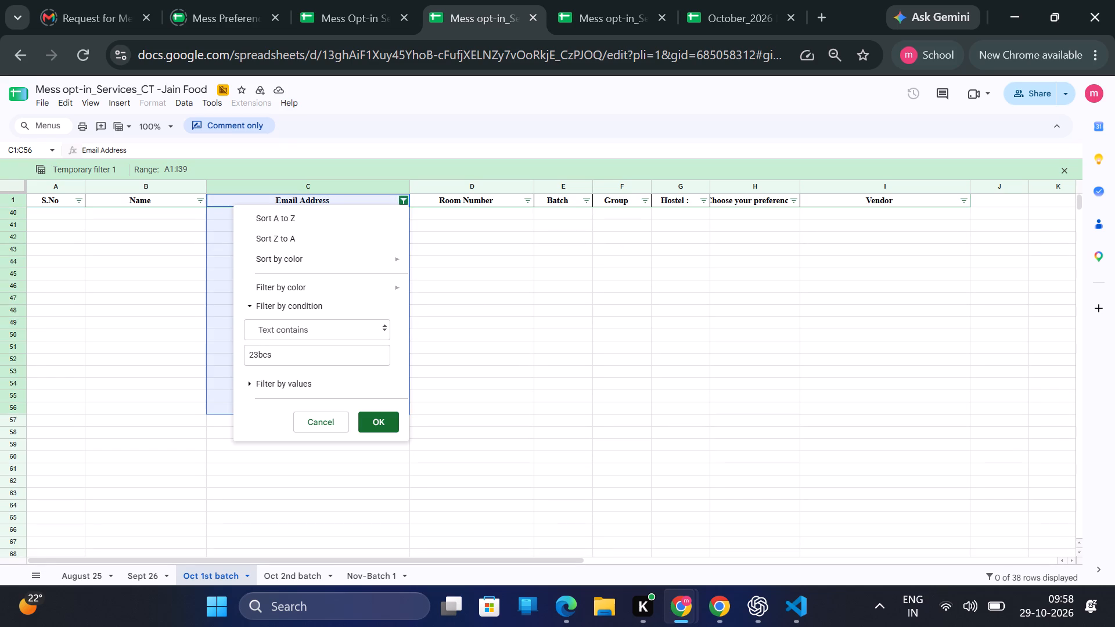
left_click(257, 355)
key("BackSpace")
key("4")
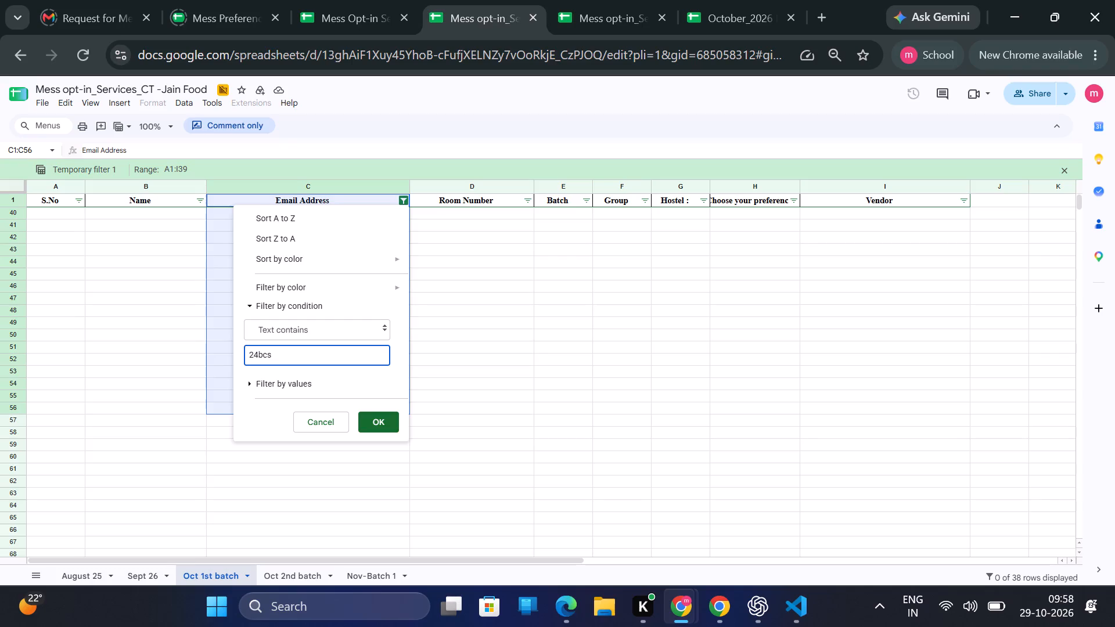
left_click(366, 424)
left_click(558, 439)
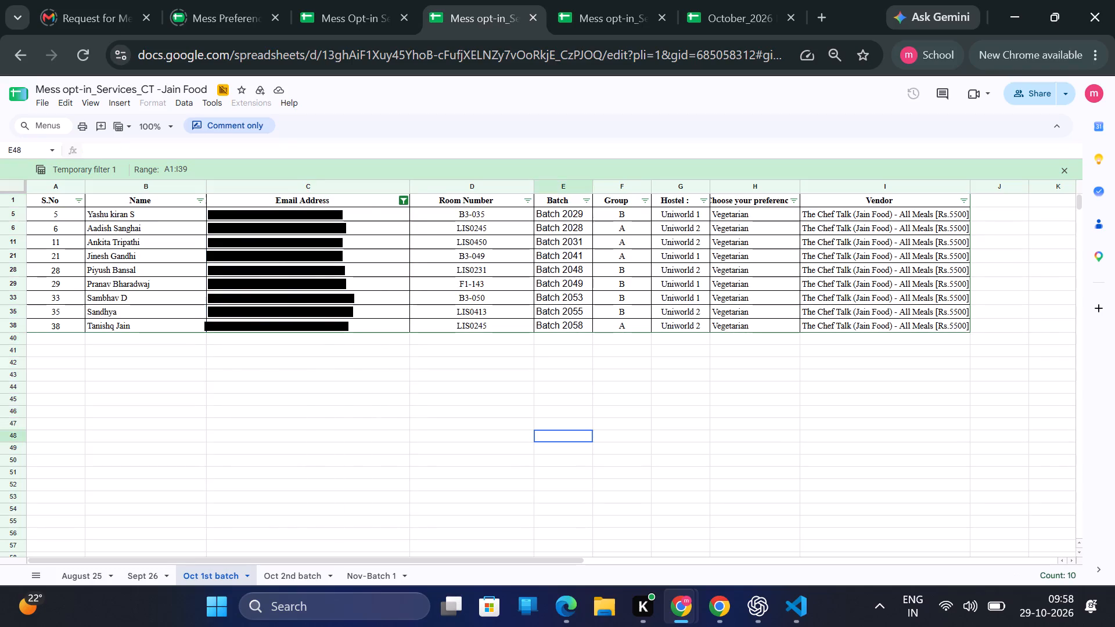
scroll(558, 439, "up", 4)
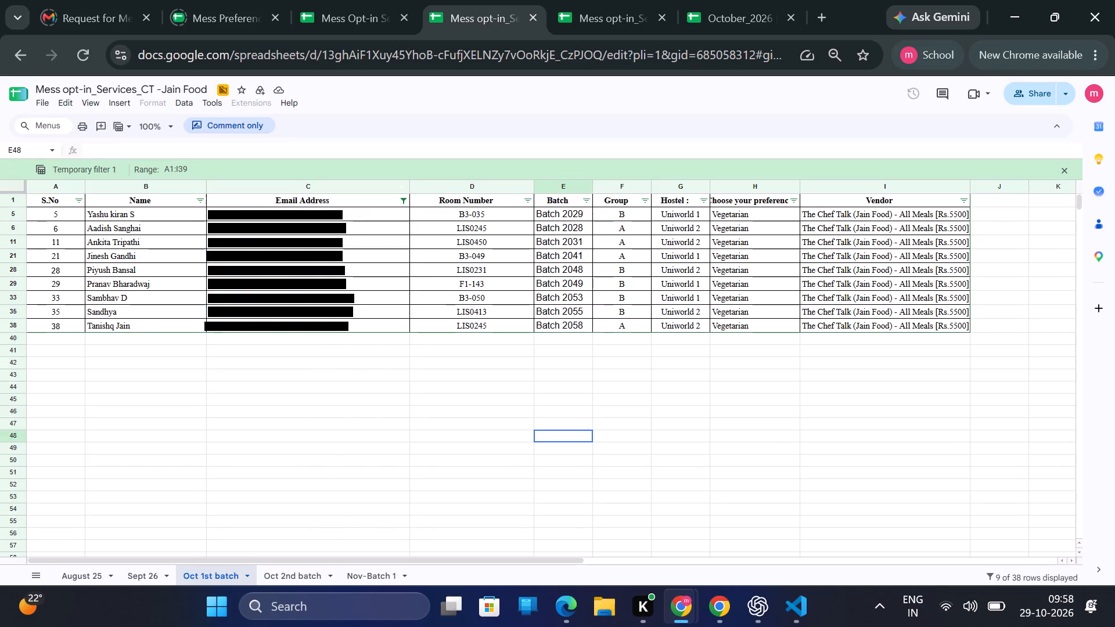
Filter the Hostel column to Uniworld 2 only, keeping the 24bcs email condition on the Oct 1st batch sheet.
left_click(405, 199)
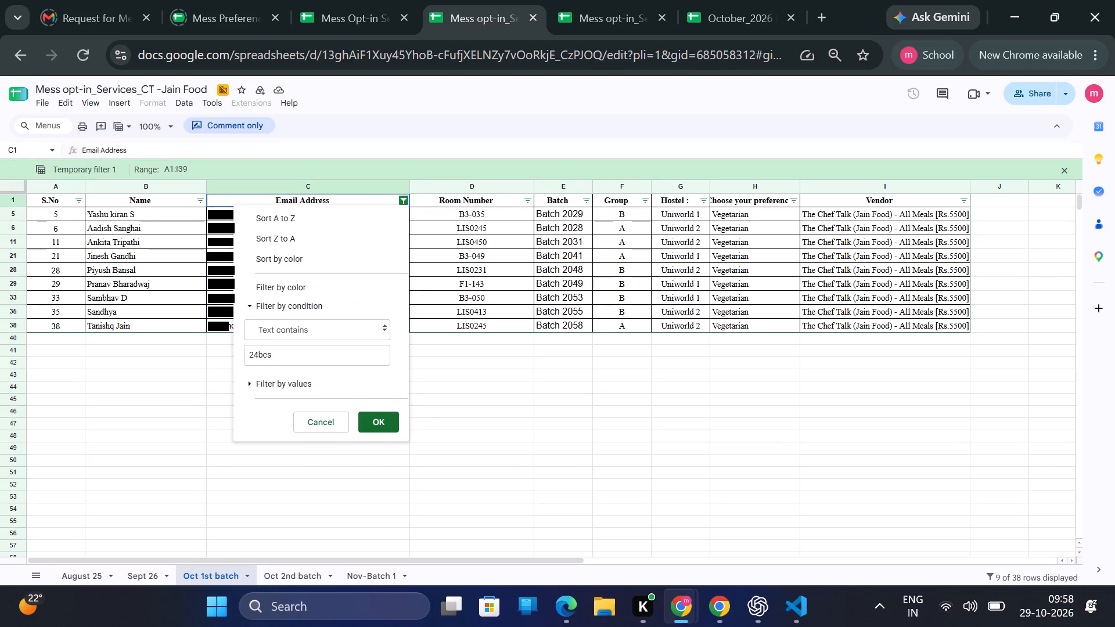
left_click(706, 198)
left_click(659, 389)
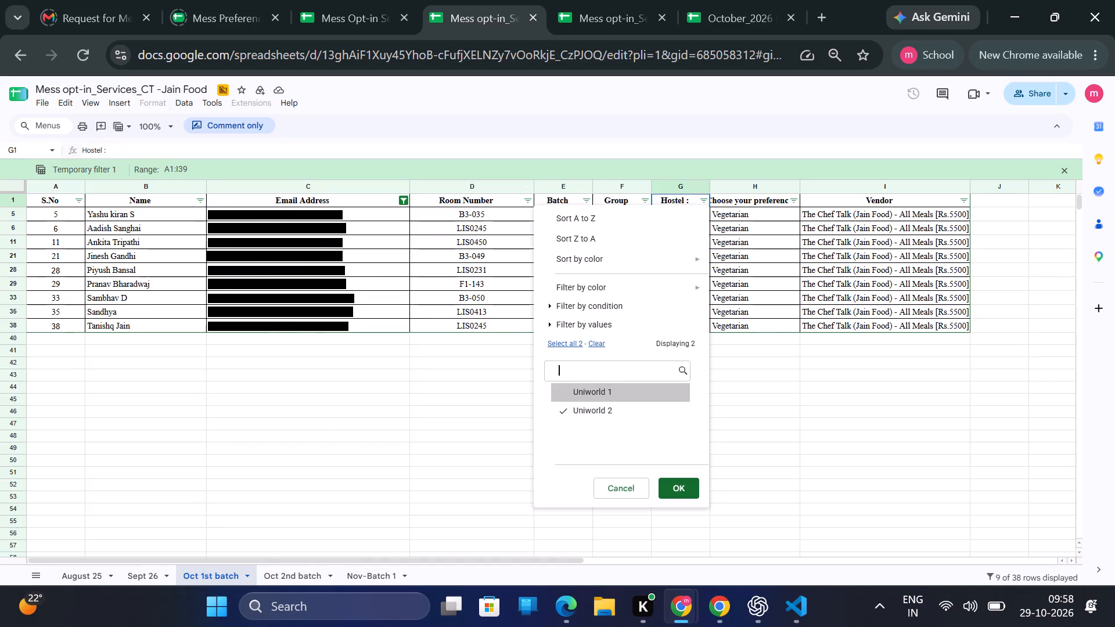
left_click(685, 494)
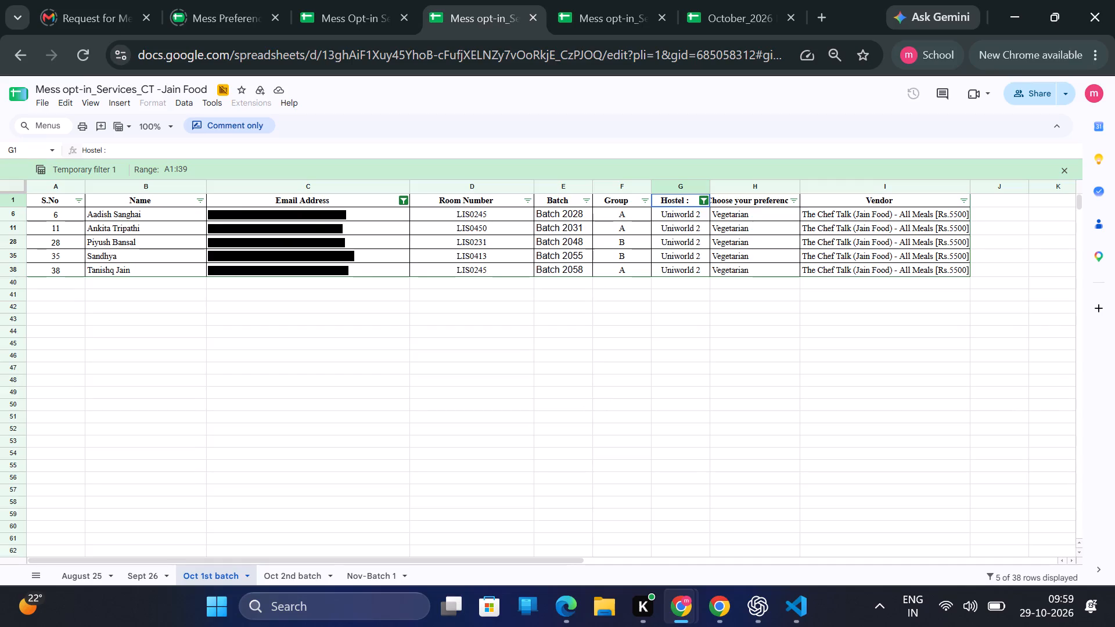
Switch the Hostel column's filter to show only Uniworld 1 for the 24bcs rows.
left_click(703, 200)
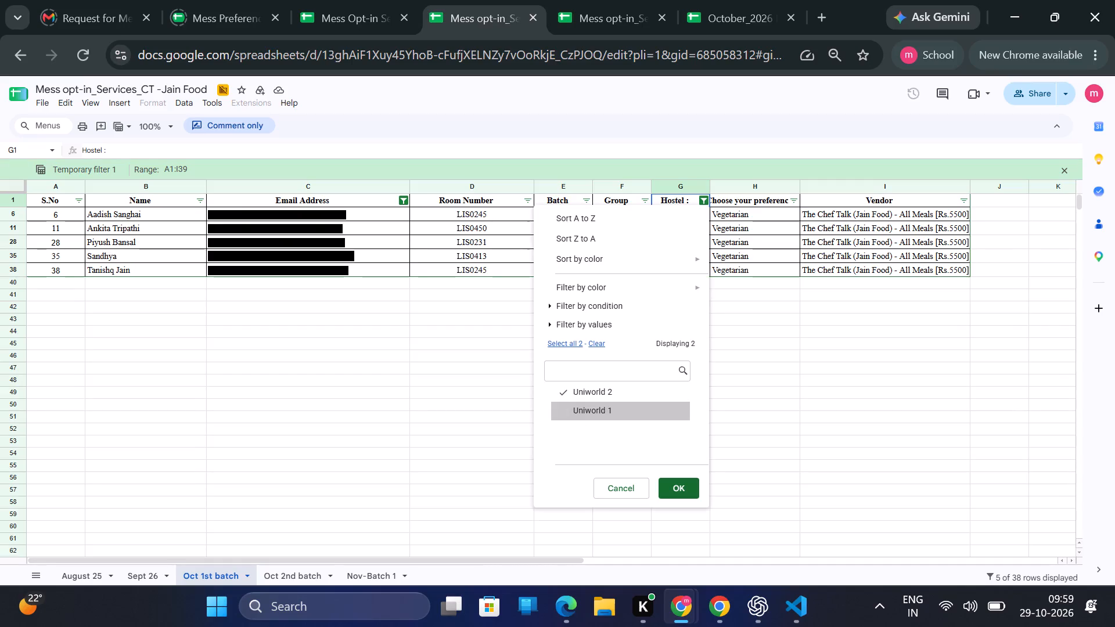
left_click(642, 417)
left_click(624, 397)
left_click(681, 487)
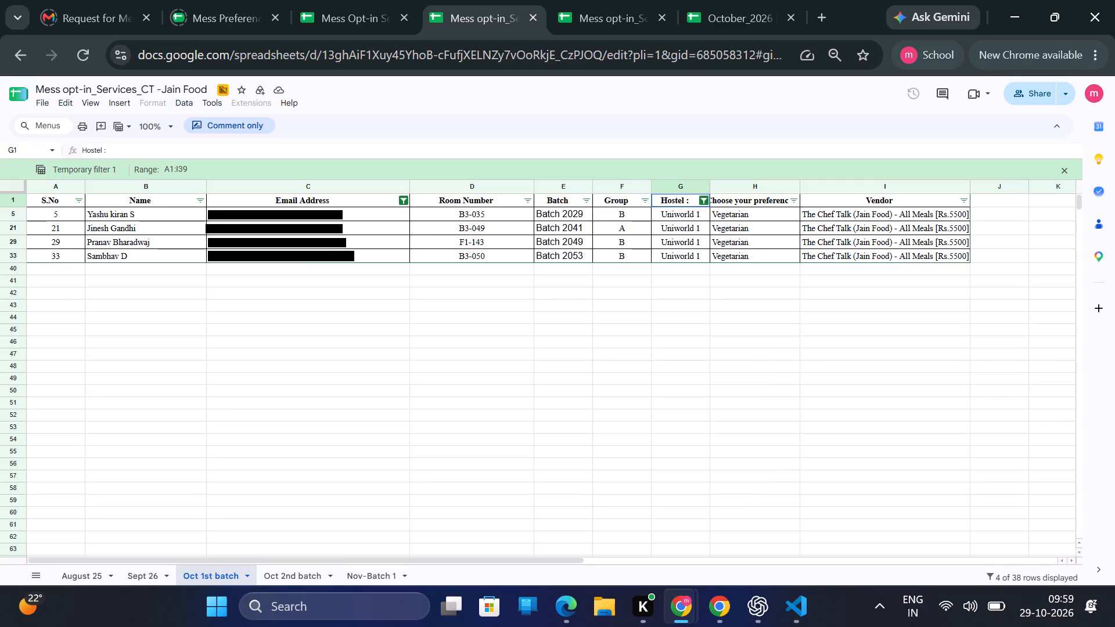
Change the Email Address column's Text contains filter condition to 25bcs.
left_click(402, 204)
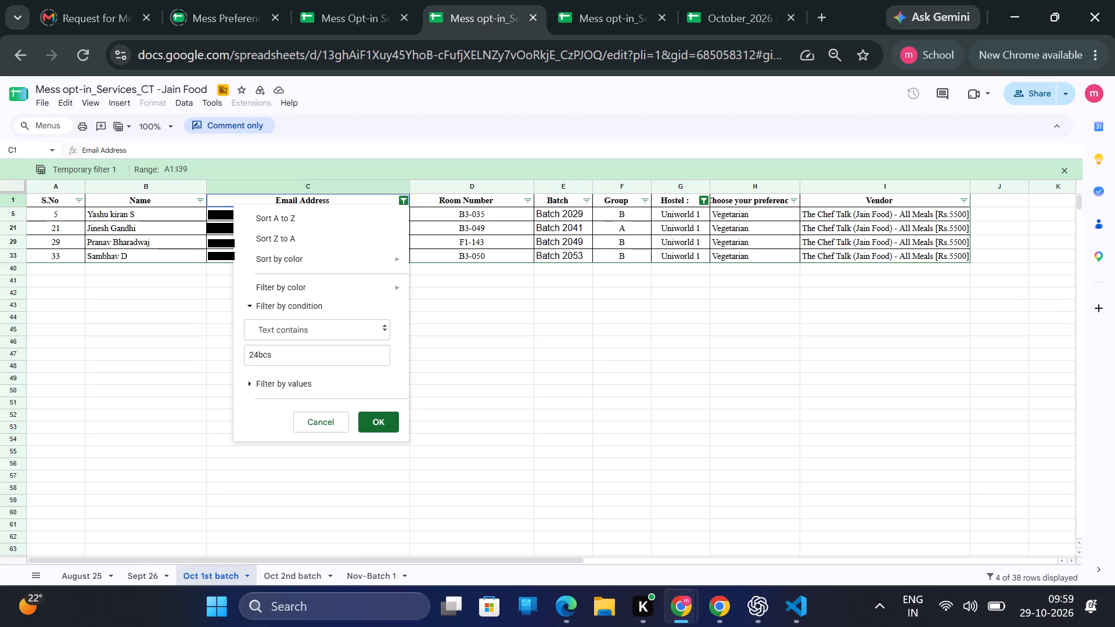
left_click(260, 358)
key("BackSpace")
key("5")
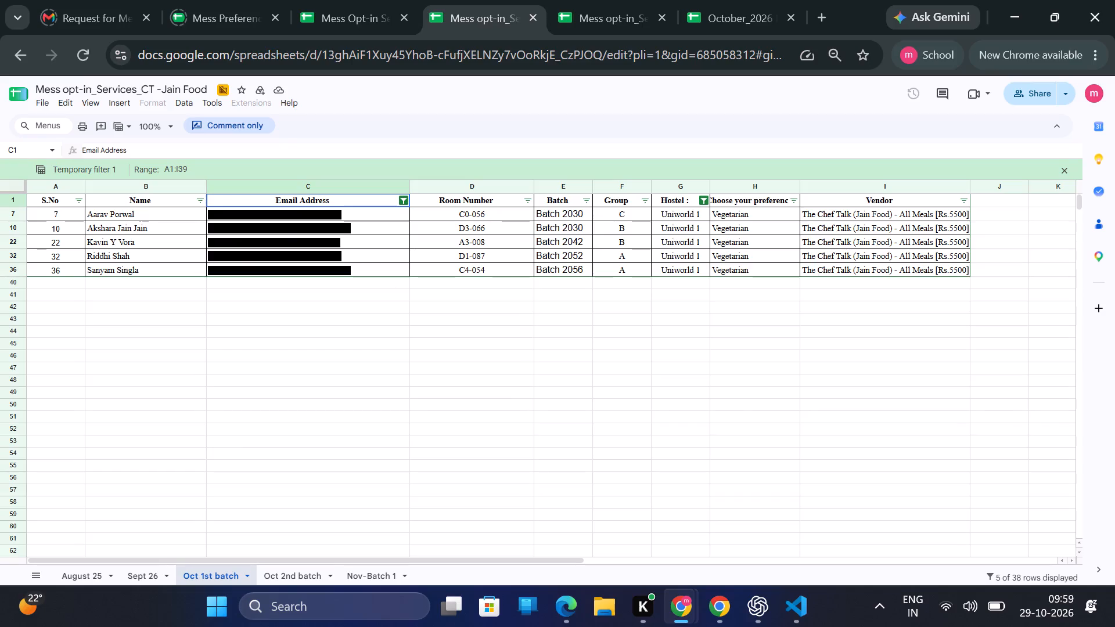
Switch the Hostel column's filter to show only Uniworld 2 for the 25bcs rows.
left_click(702, 198)
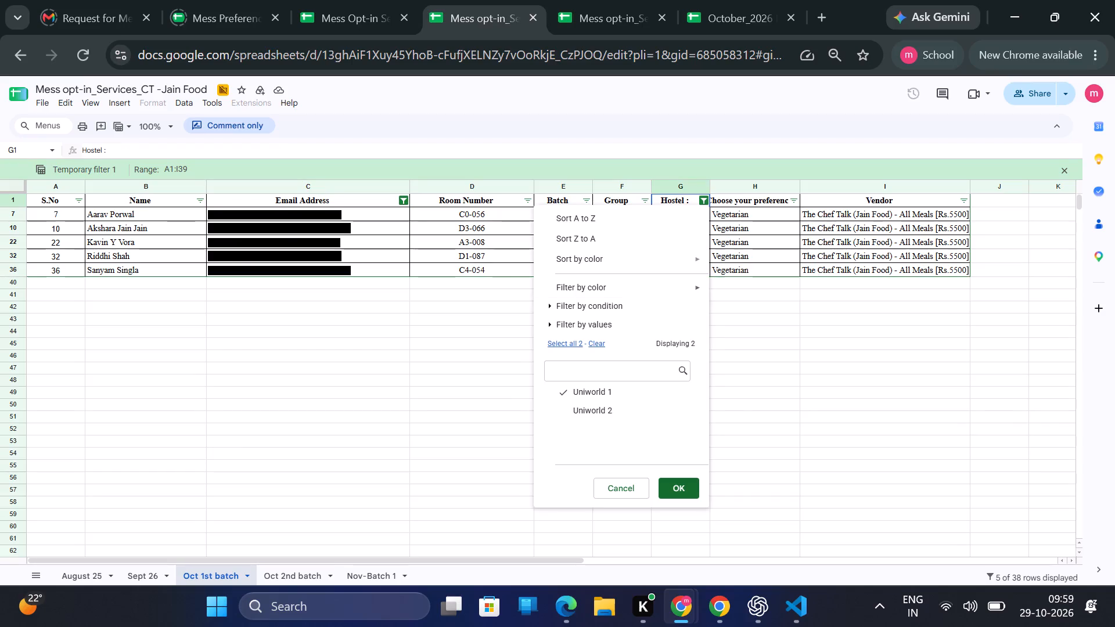
left_click(612, 404)
left_click(607, 393)
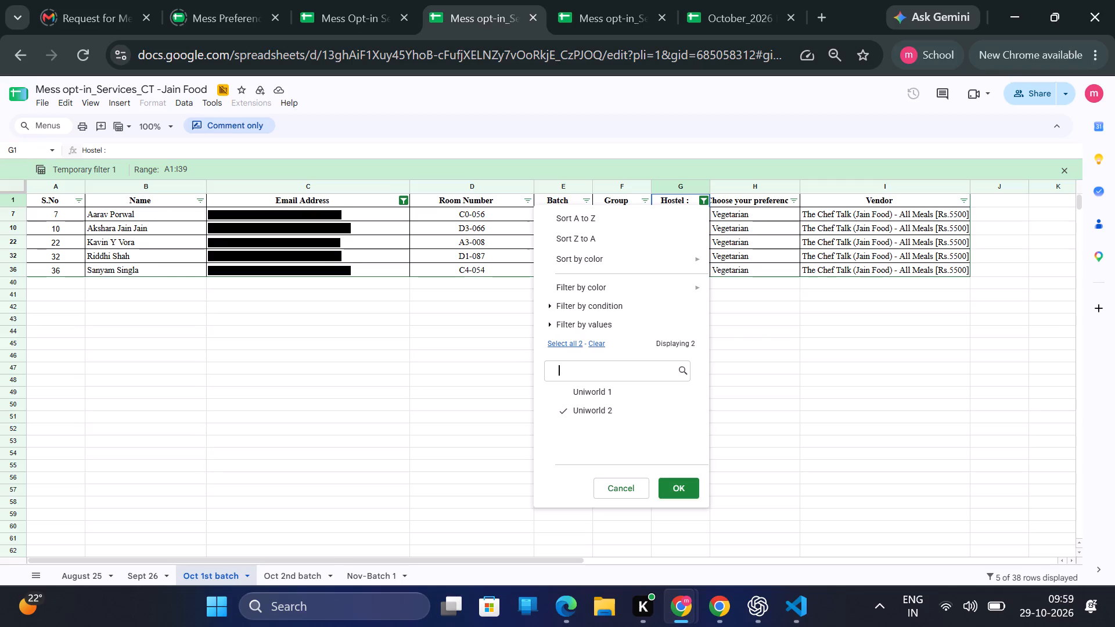
left_click(681, 497)
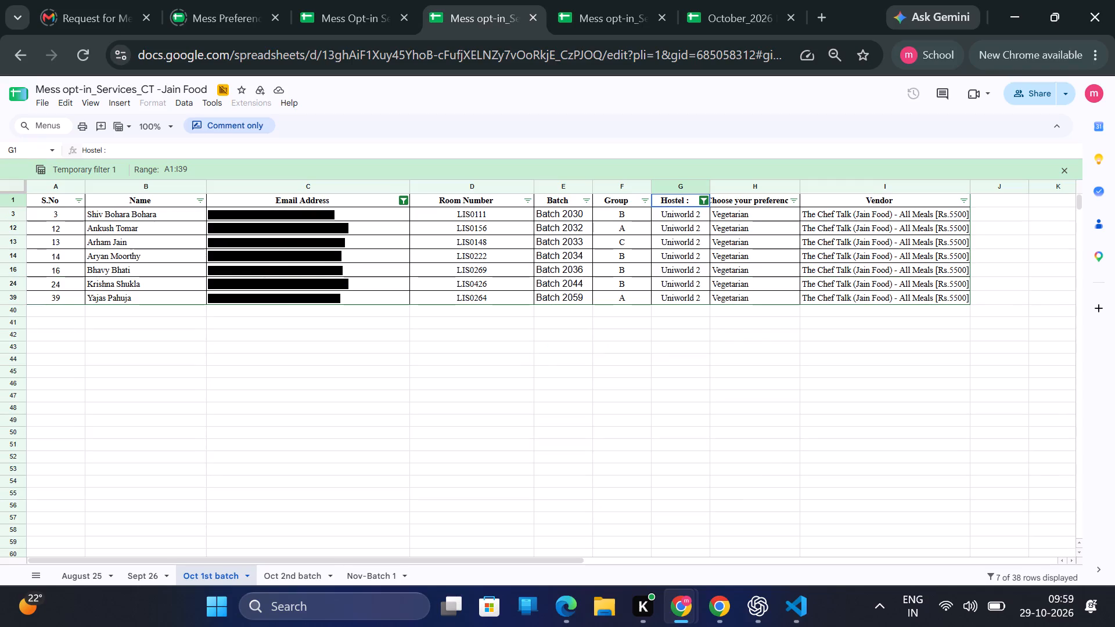
Change the Email Address column's Text contains filter condition to 26bcs.
left_click(404, 196)
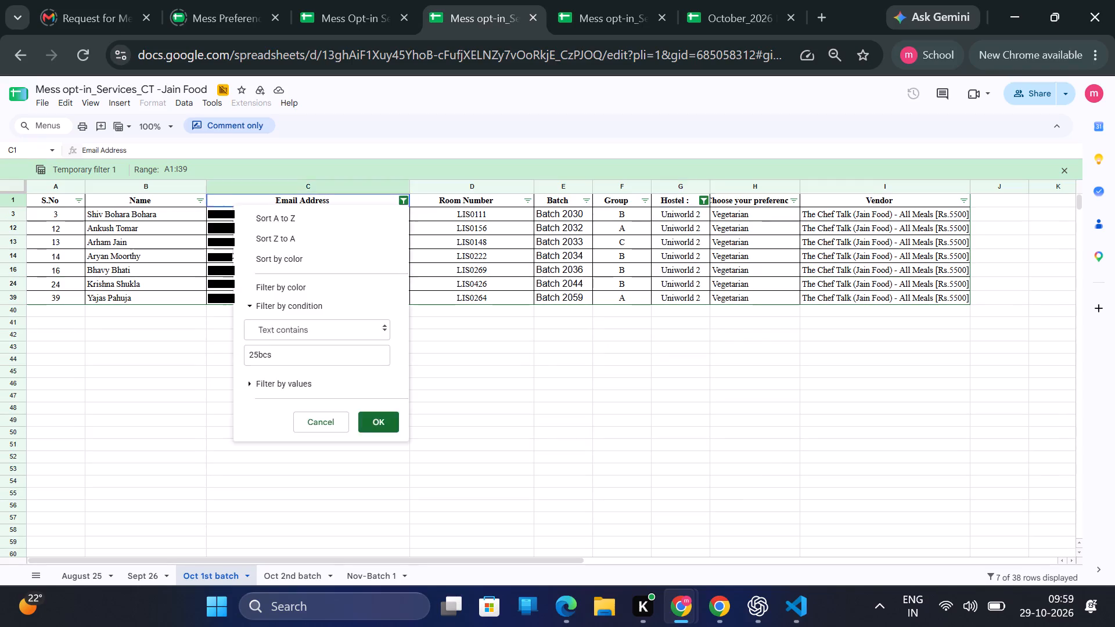
left_click(261, 348)
key("Down")
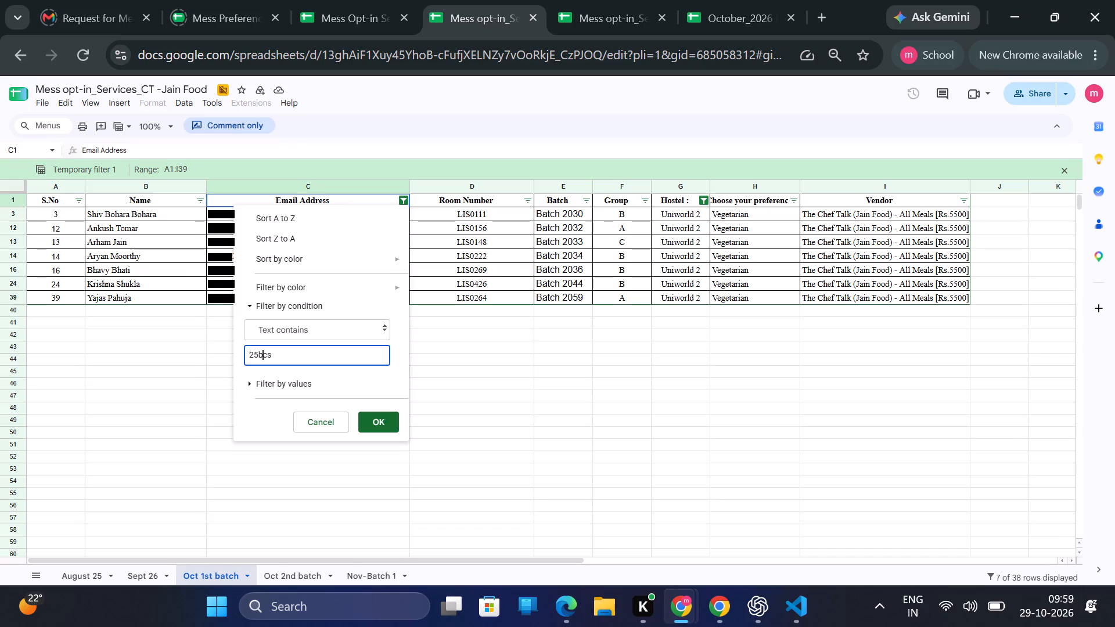
key("Left")
key("BackSpace")
key("6")
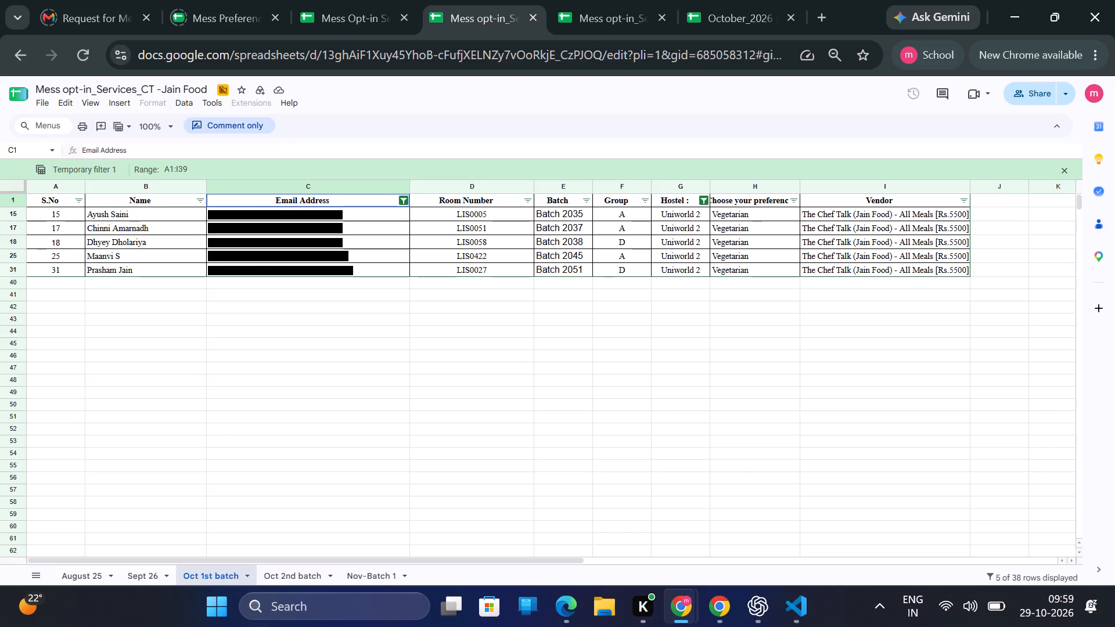
Switch the Hostel column's filter to show only Uniworld 1 for the 26bcs rows.
left_click(703, 198)
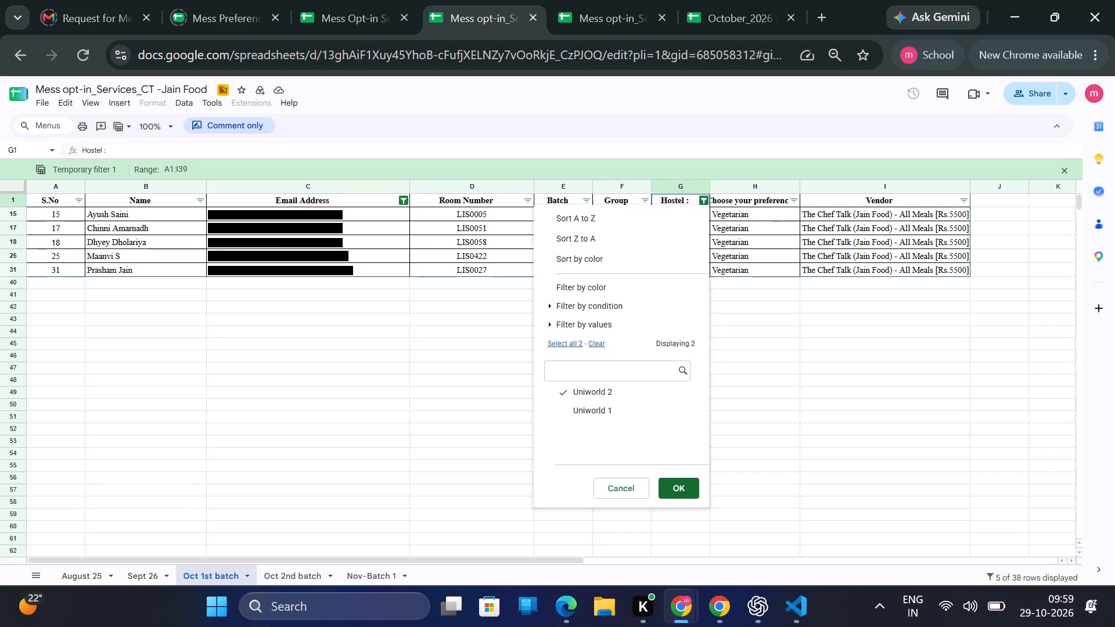
left_click(639, 409)
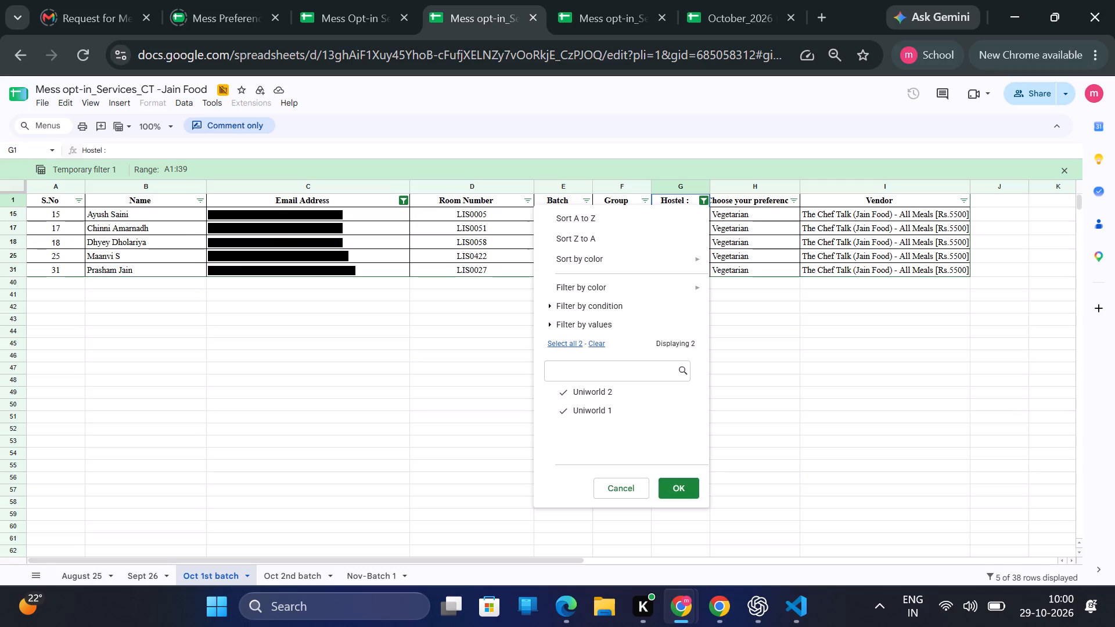
left_click(581, 396)
left_click(686, 488)
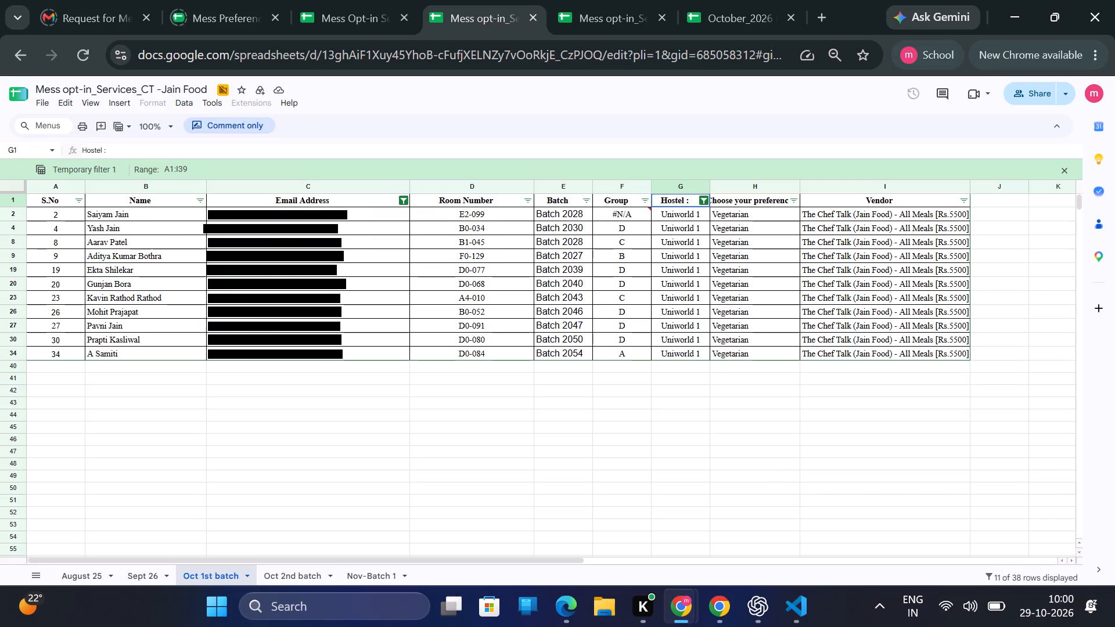
Open the Oct 2nd batch sheet and examine its batch, group and hostel entries.
left_click(294, 571)
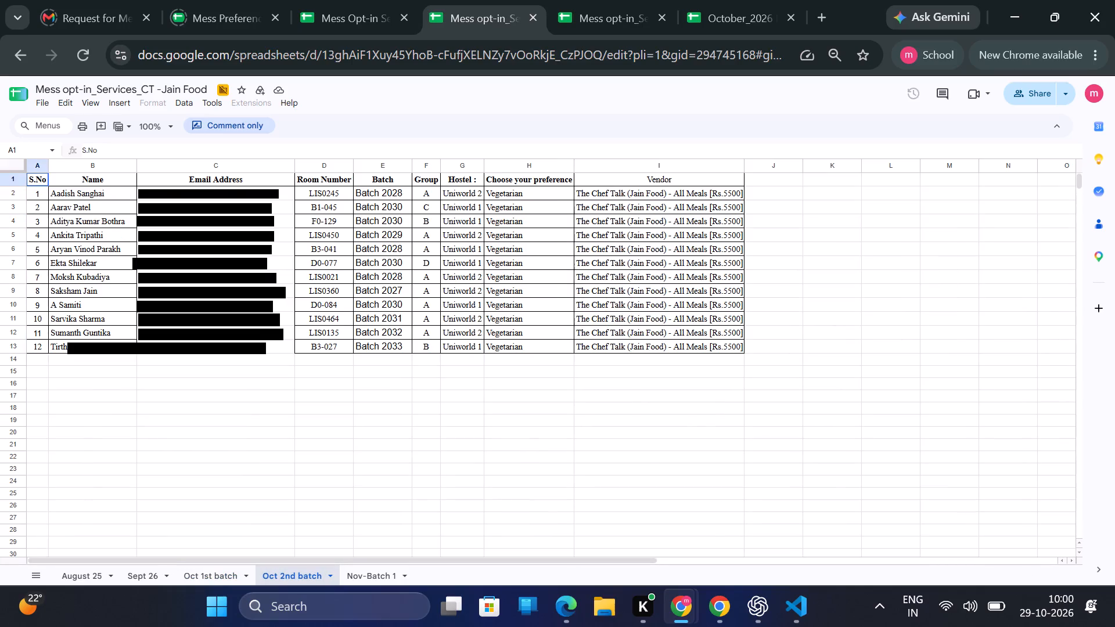
scroll(281, 181, "up", 2)
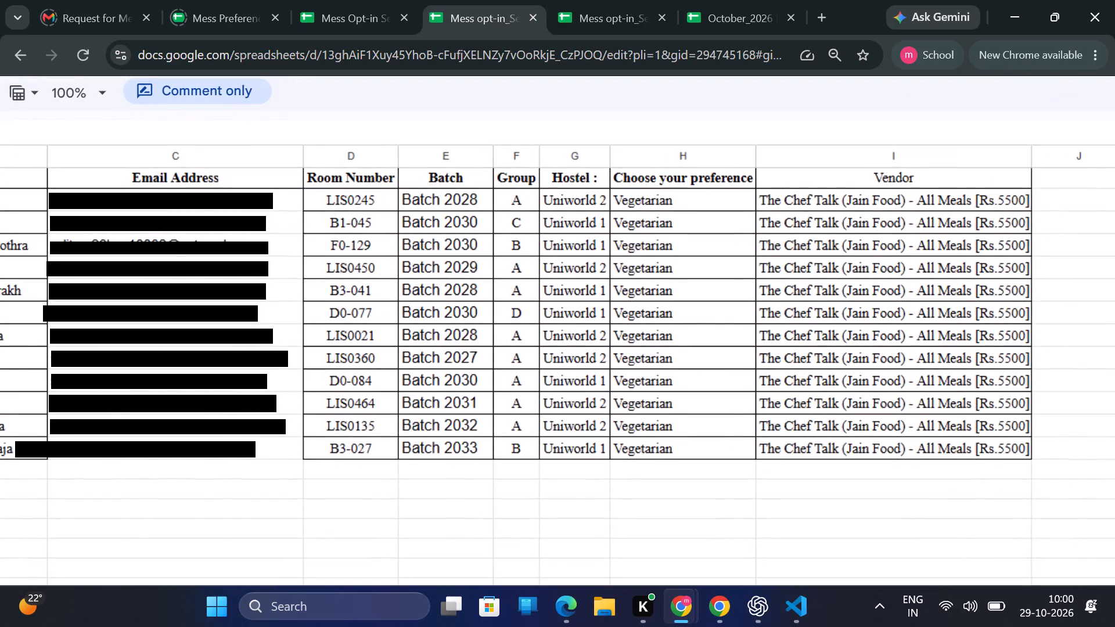
left_click_drag(443, 355, 512, 355)
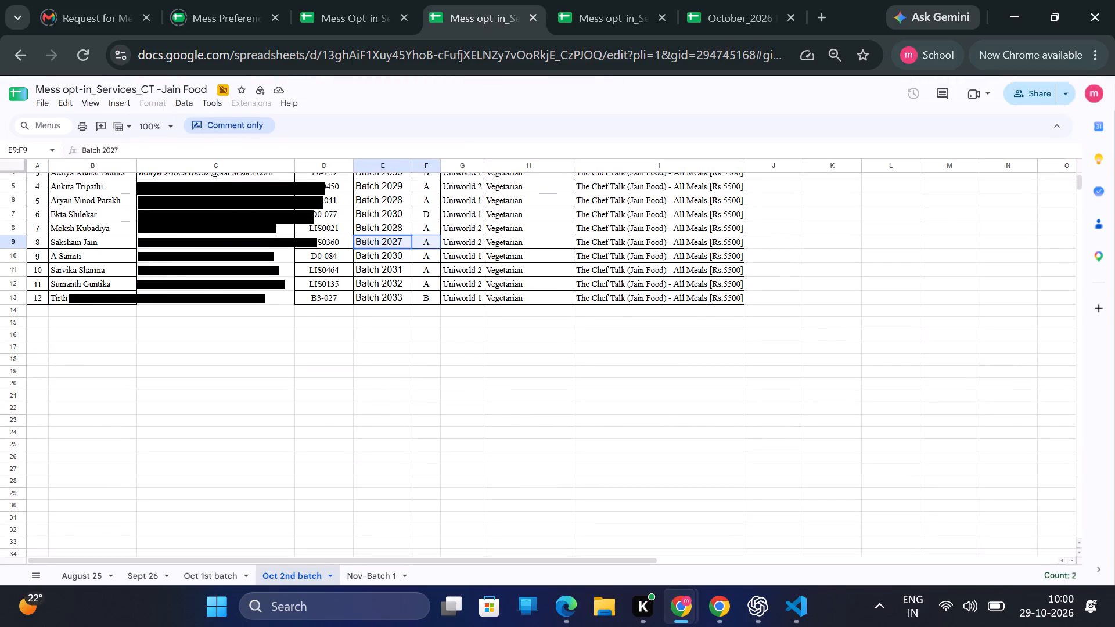
scroll(418, 470, "up", 4)
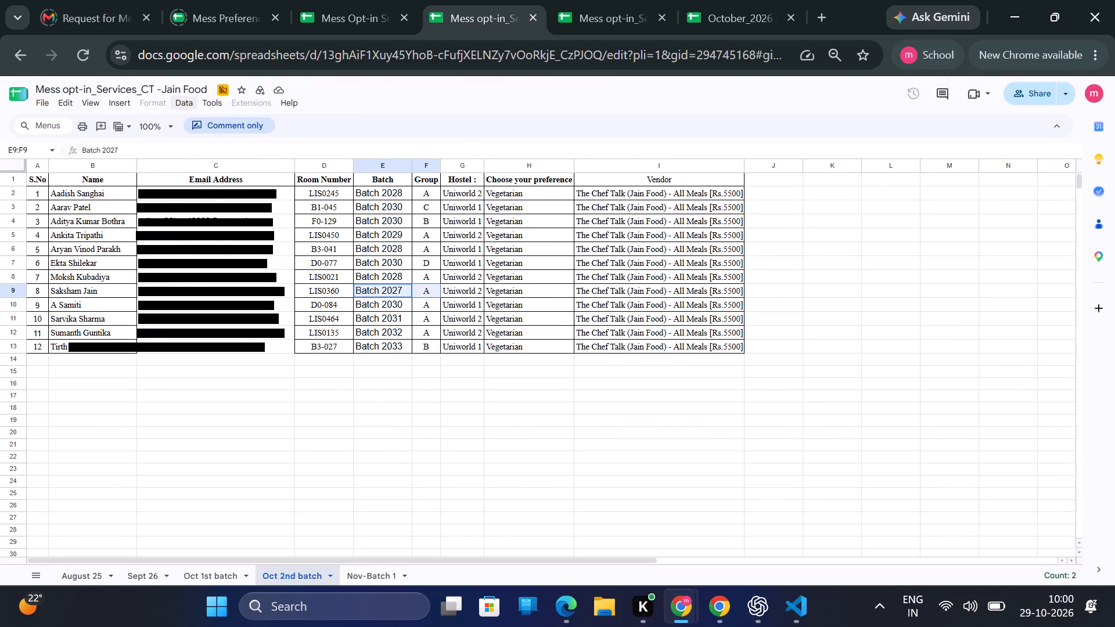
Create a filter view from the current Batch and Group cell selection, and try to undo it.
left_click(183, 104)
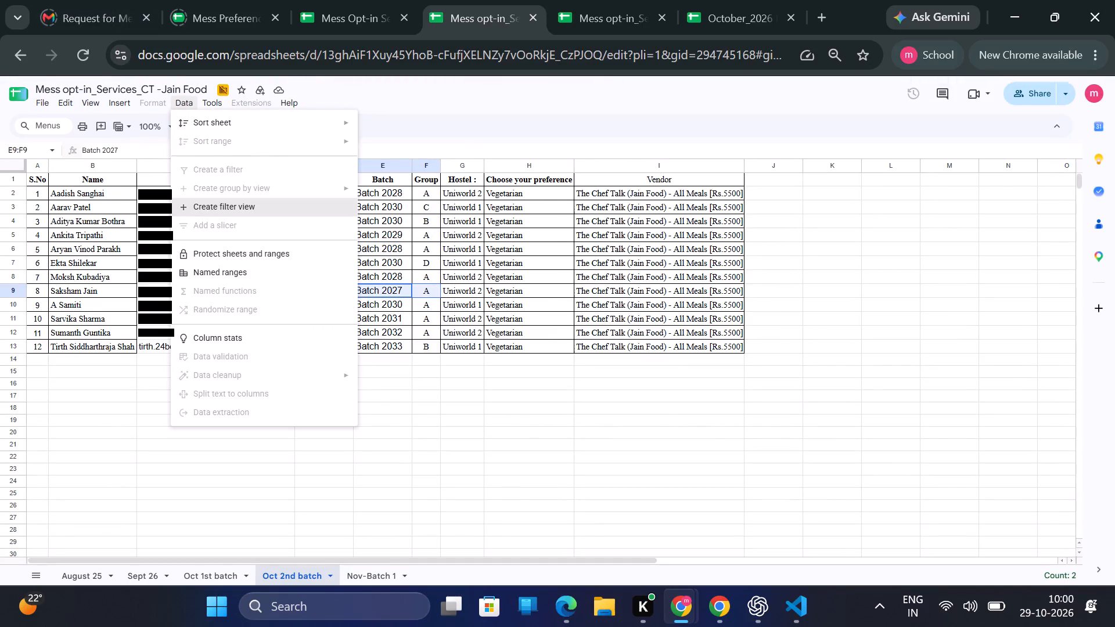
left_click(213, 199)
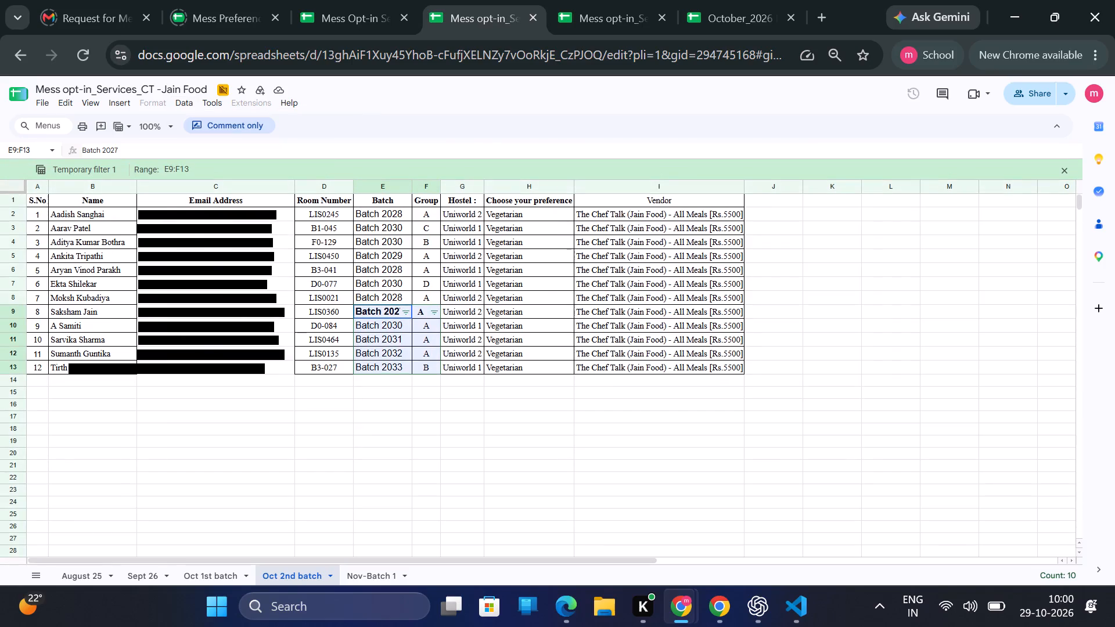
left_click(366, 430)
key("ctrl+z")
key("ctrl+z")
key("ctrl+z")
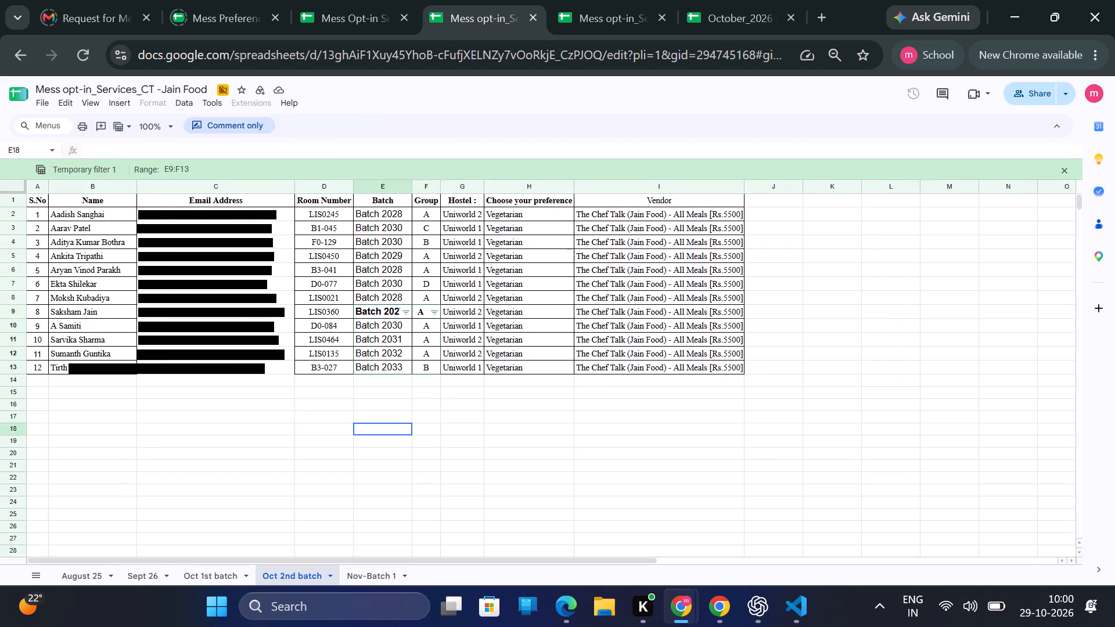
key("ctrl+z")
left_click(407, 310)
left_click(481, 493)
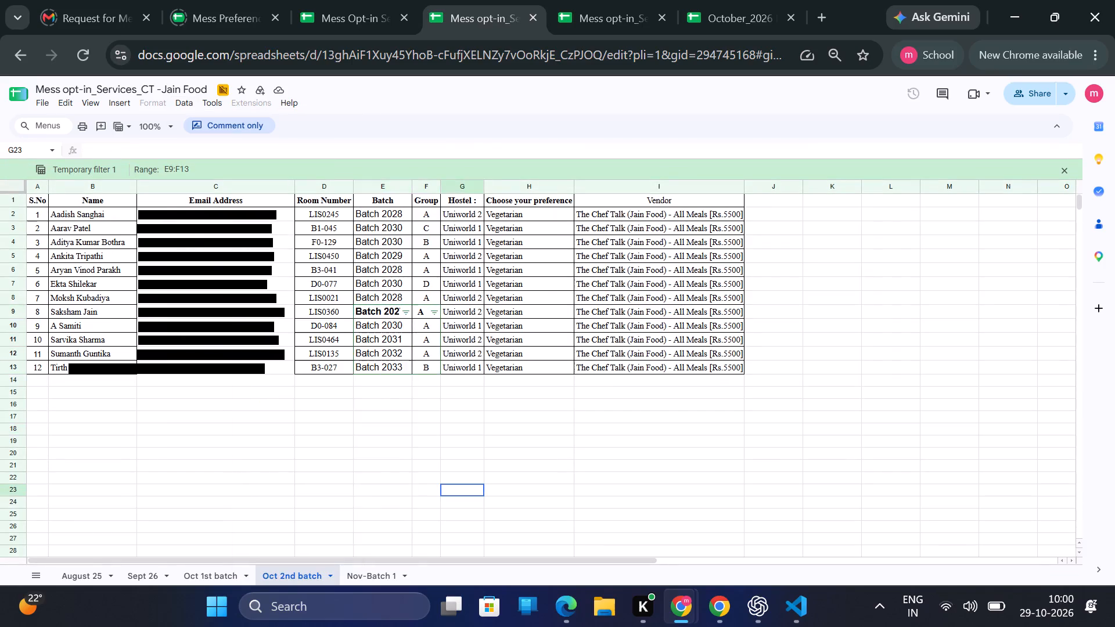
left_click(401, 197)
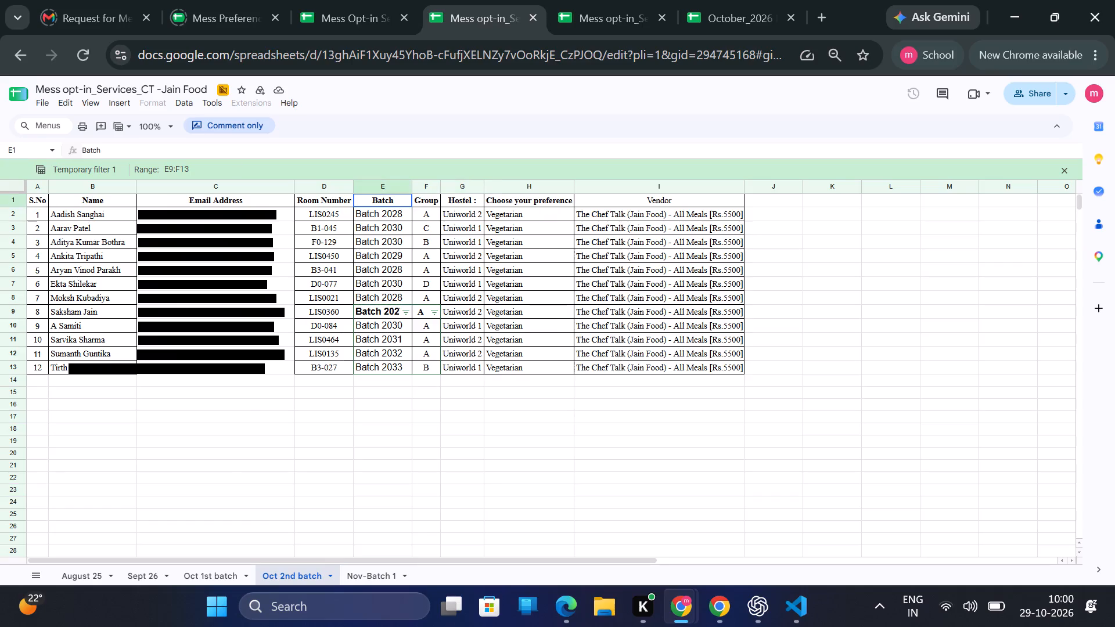
Create a filter view over the whole Oct 2nd batch table, range A1:I13.
left_click_drag(31, 199, 728, 369)
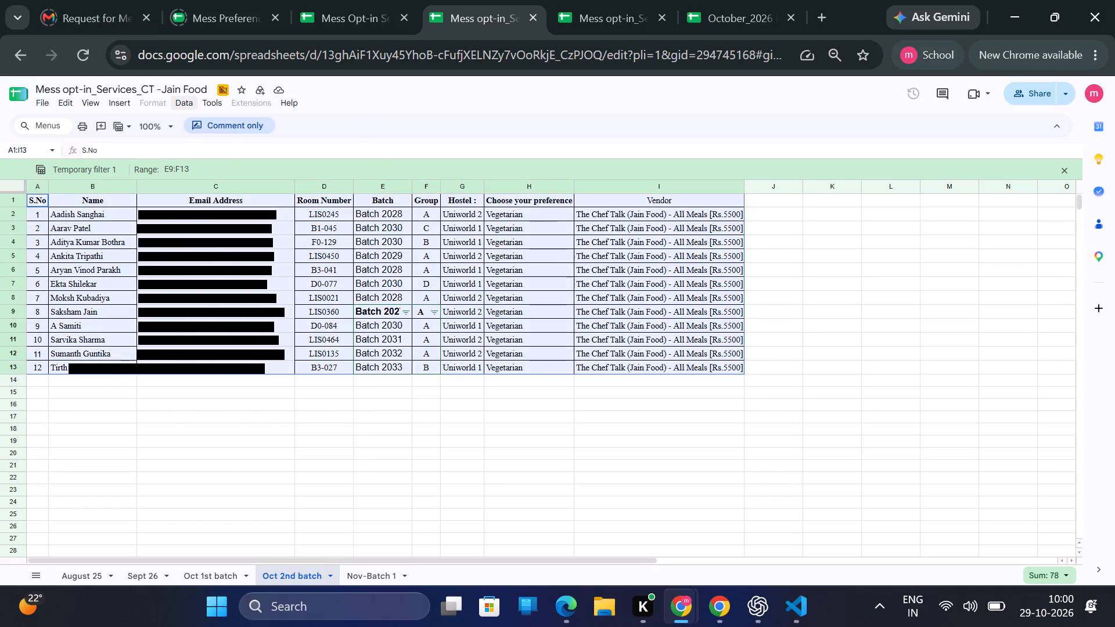
left_click(187, 99)
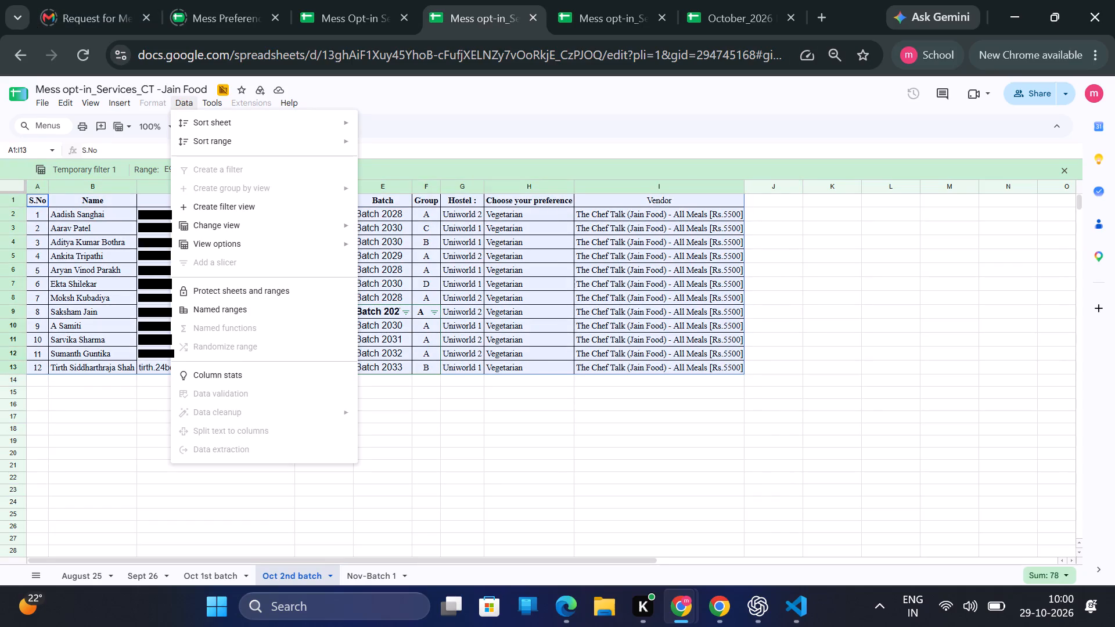
left_click(236, 202)
left_click(433, 487)
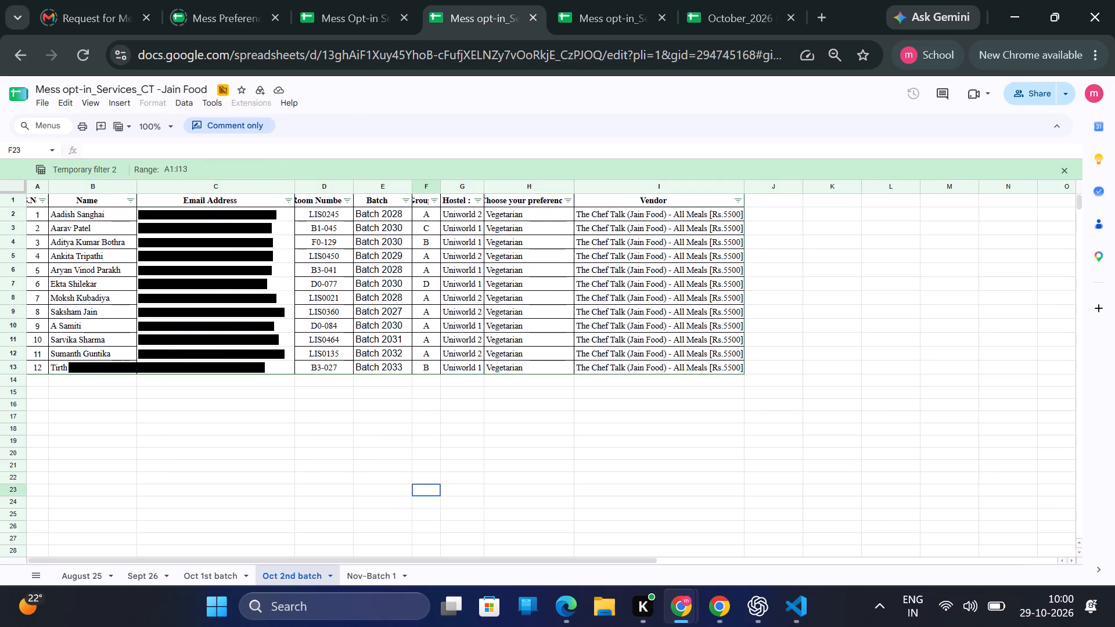
Filter the Email Address column of the Oct 2nd batch sheet with a Text contains condition of 23bcs.
left_click(291, 201)
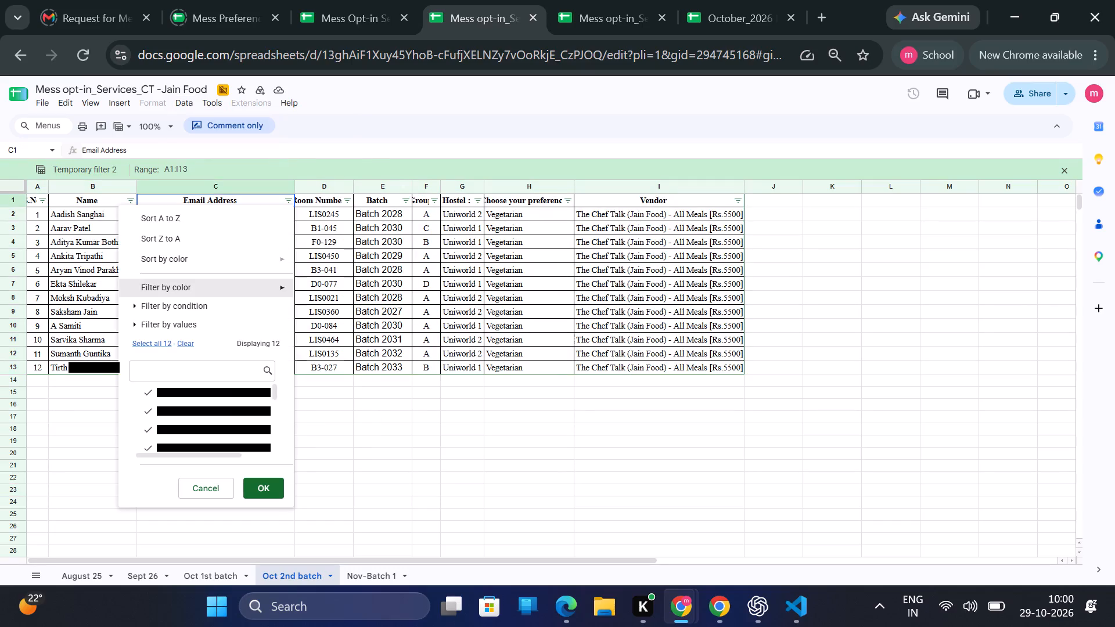
left_click(171, 301)
left_click(182, 329)
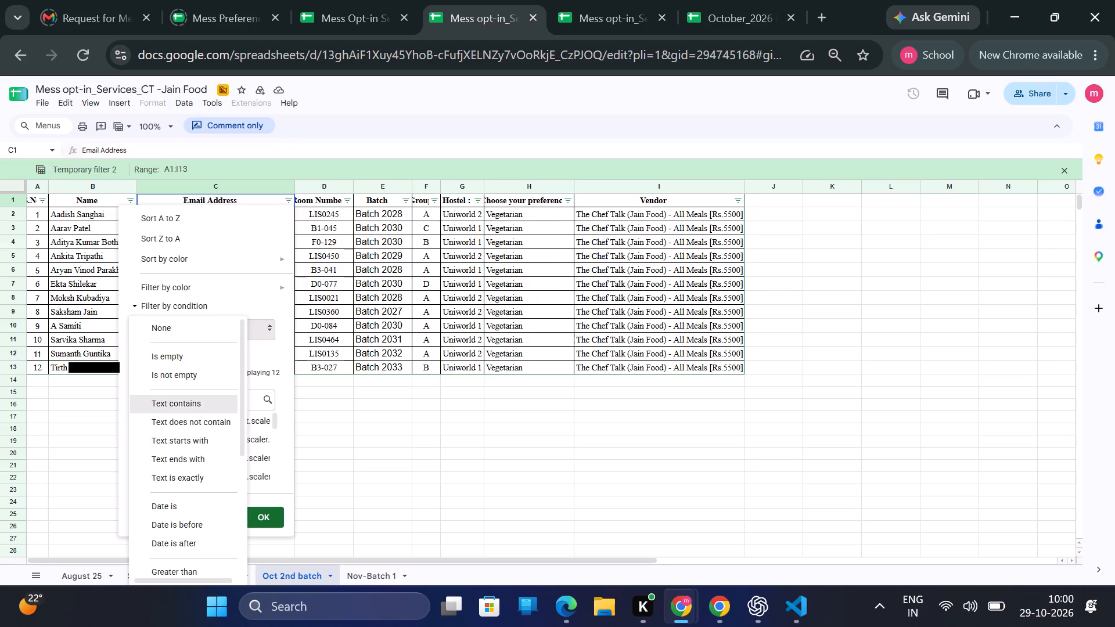
left_click(181, 402)
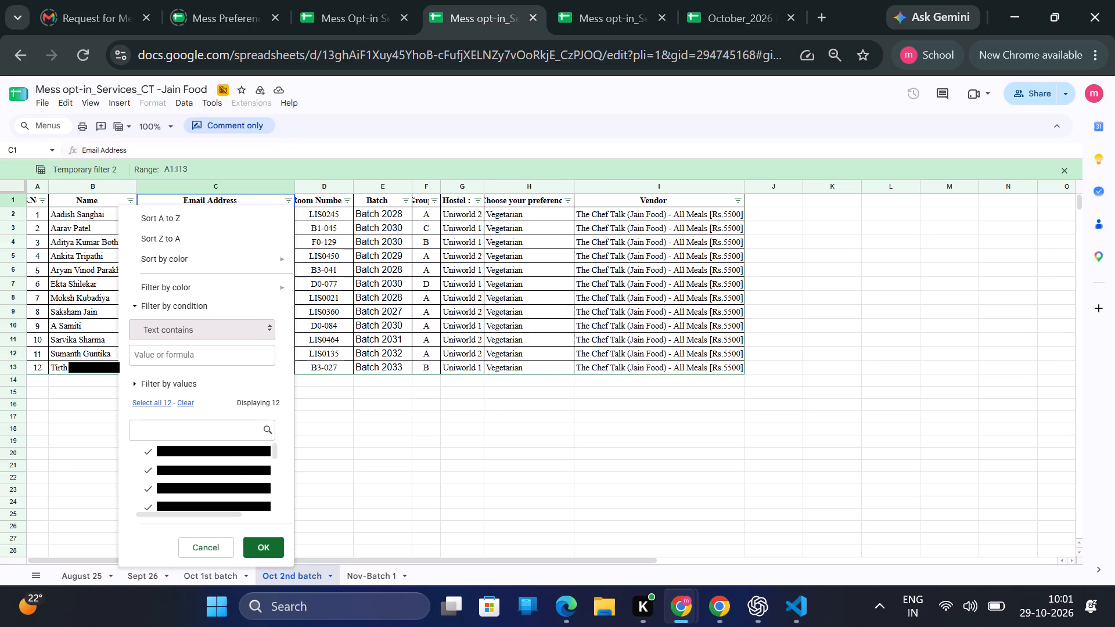
left_click(227, 360)
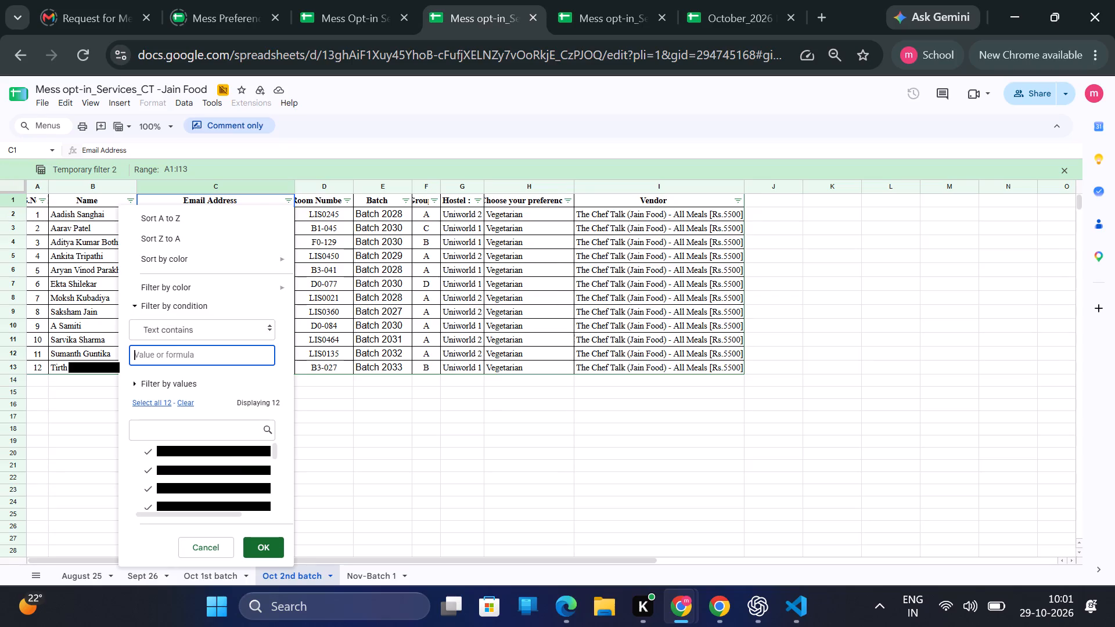
type("23bcs")
left_click(272, 553)
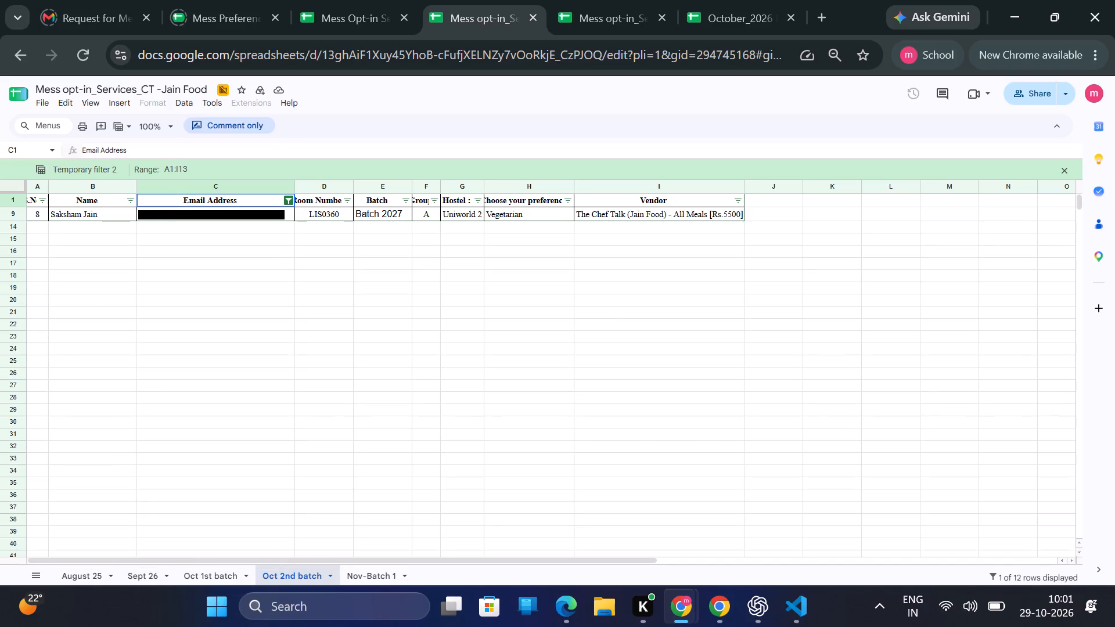
Change the Email Address filter text on the Oct 2nd batch sheet to 24bcs.
left_click(288, 196)
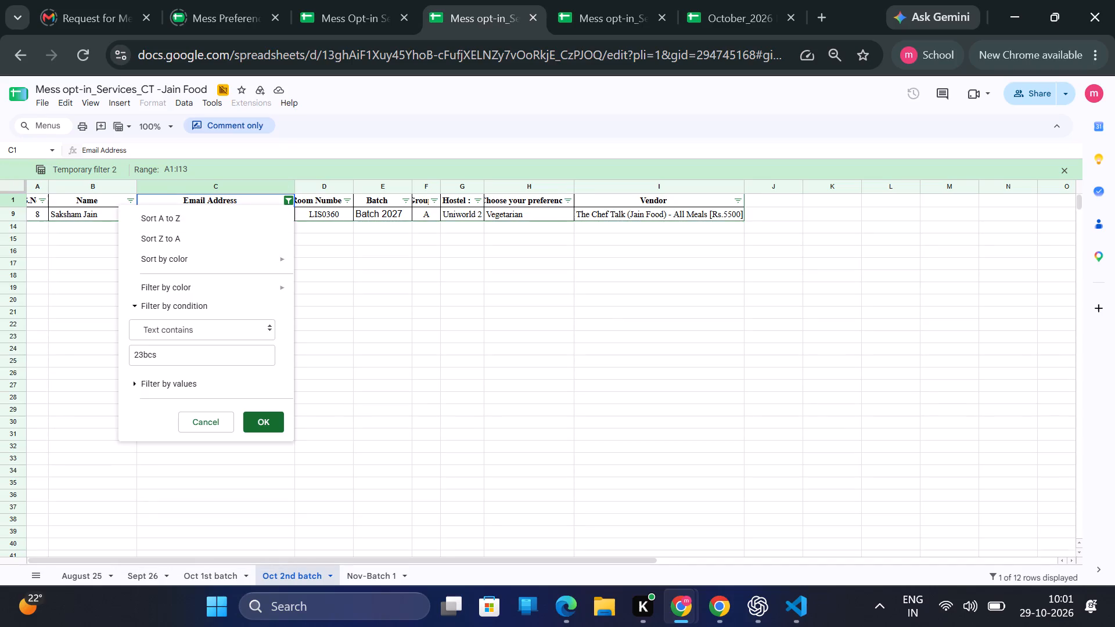
left_click(144, 353)
key("BackSpace")
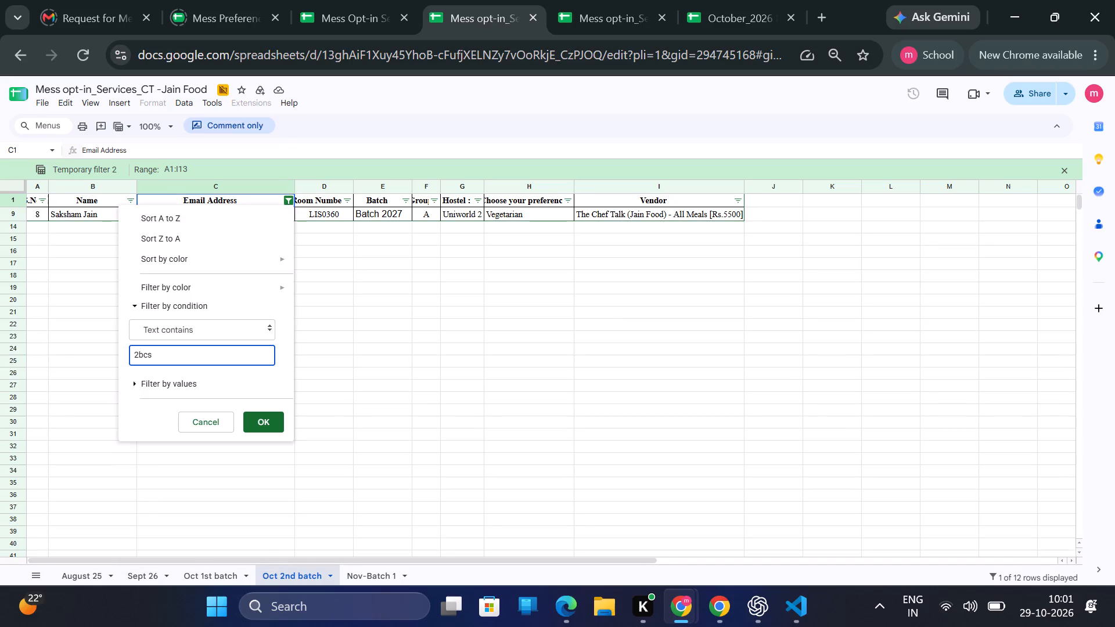
key("4")
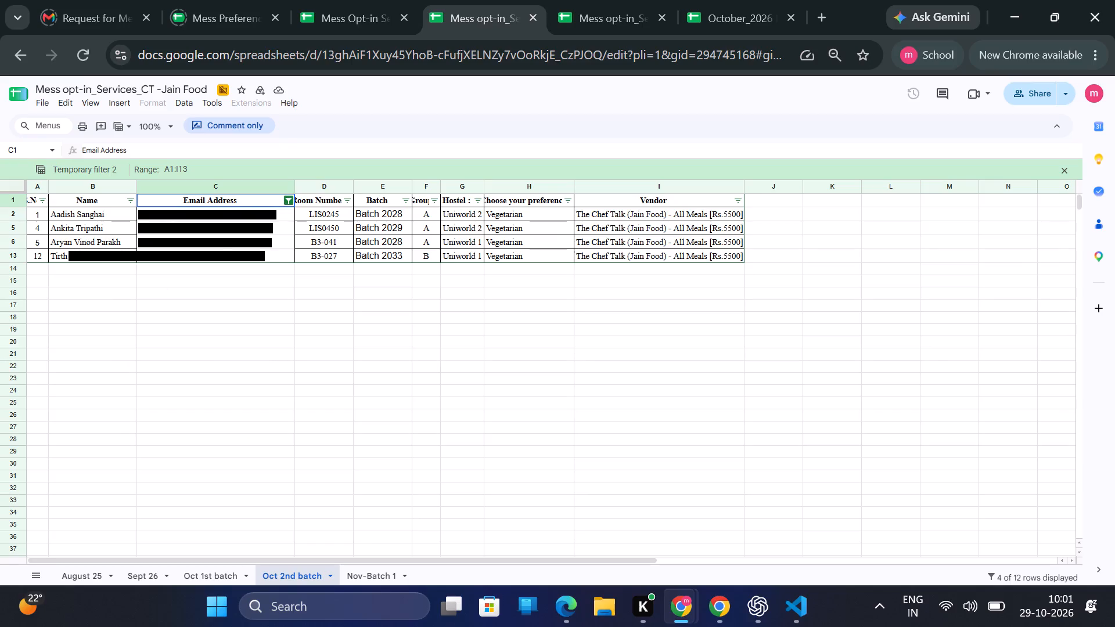
Change the Email Address filter text on the Oct 2nd batch sheet to 25bcs and check the available Hostel filter values.
left_click(286, 197)
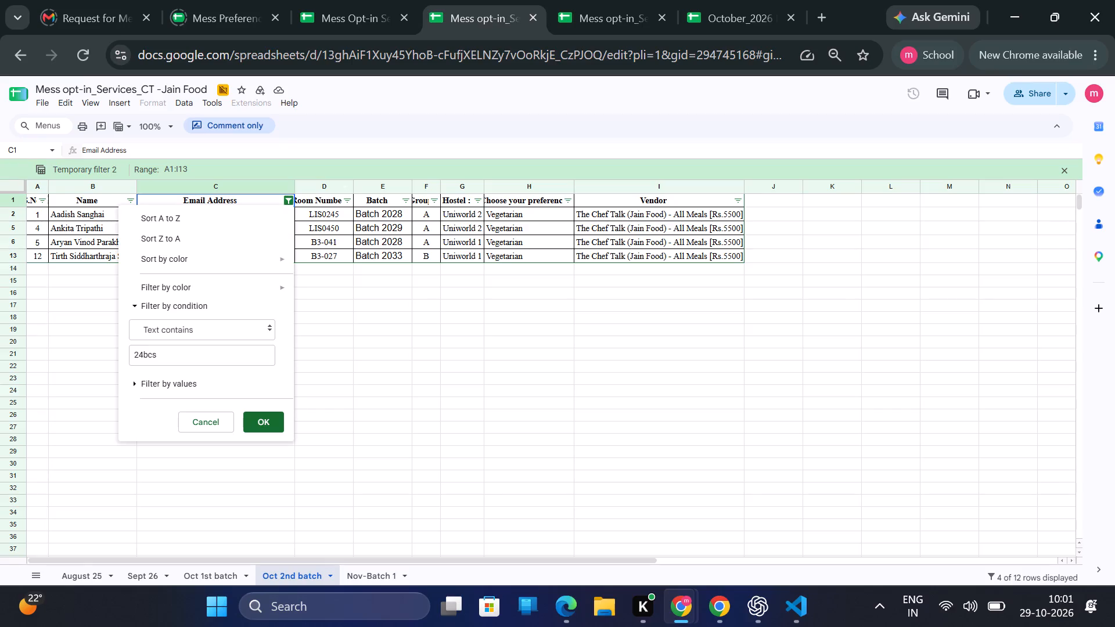
left_click(141, 354)
key("BackSpace")
key("5")
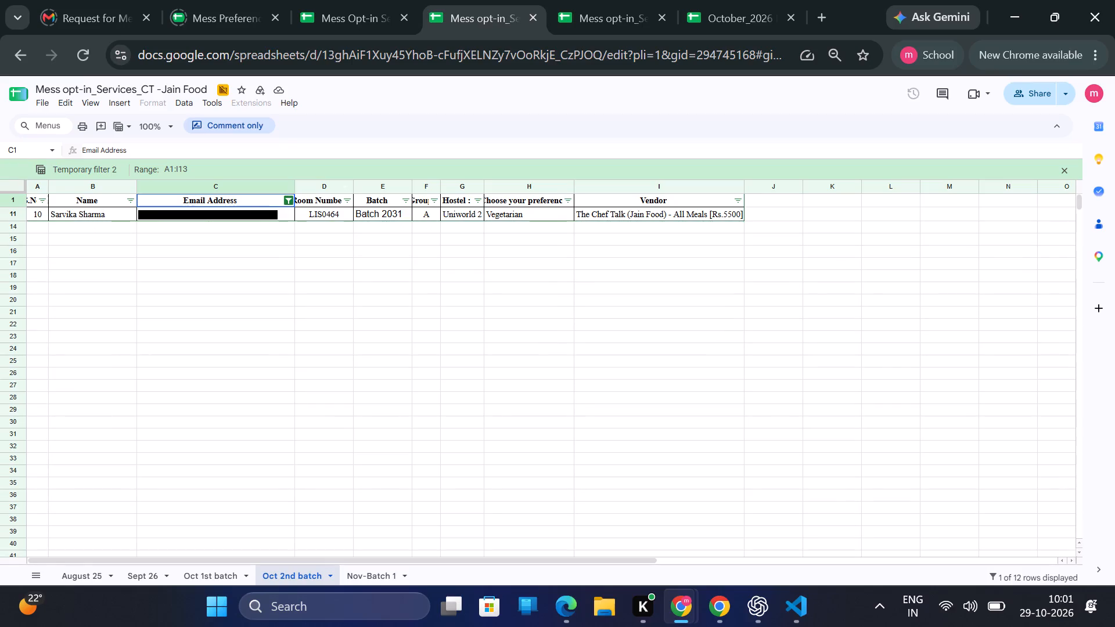
scroll(401, 344, "up", 1)
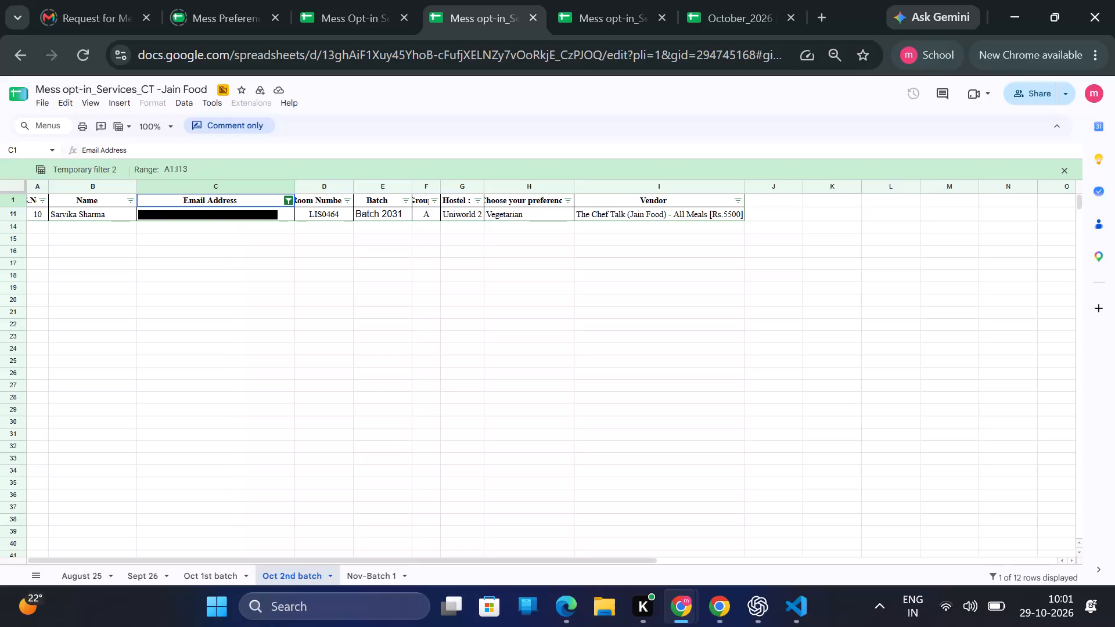
left_click(477, 200)
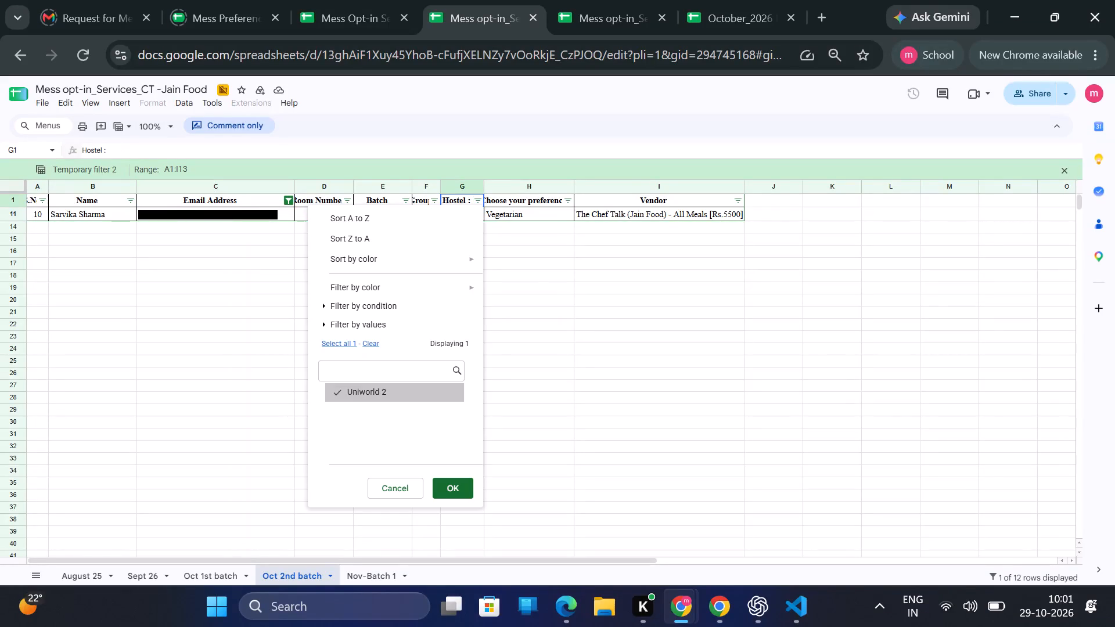
Change the Email Address filter text on the Oct 2nd batch sheet to 26bcs.
left_click(289, 200)
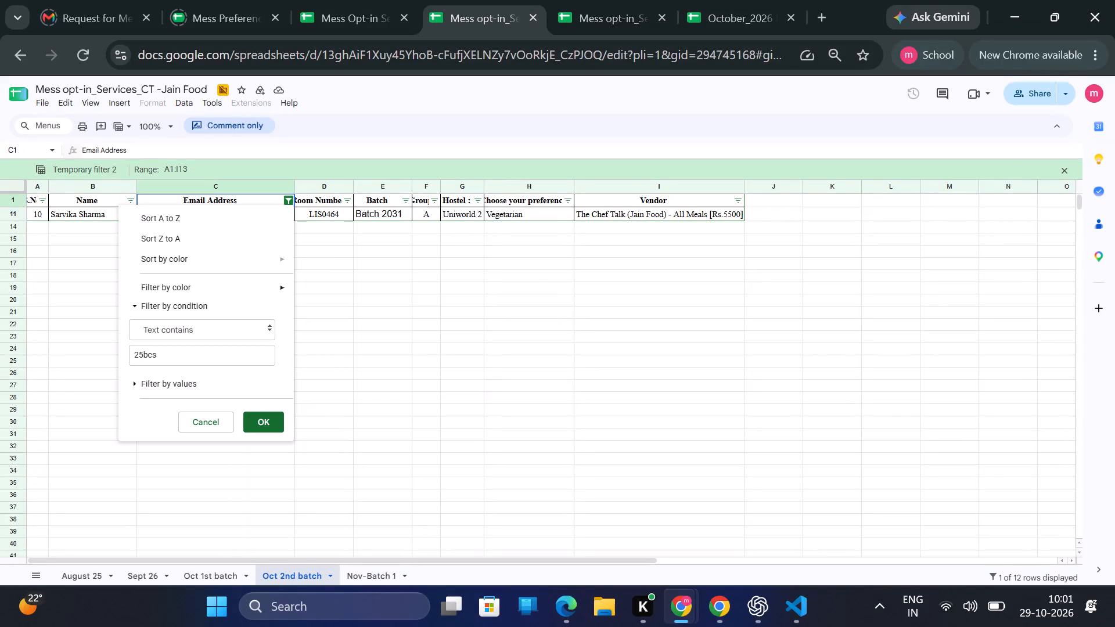
left_click(143, 355)
key("BackSpace")
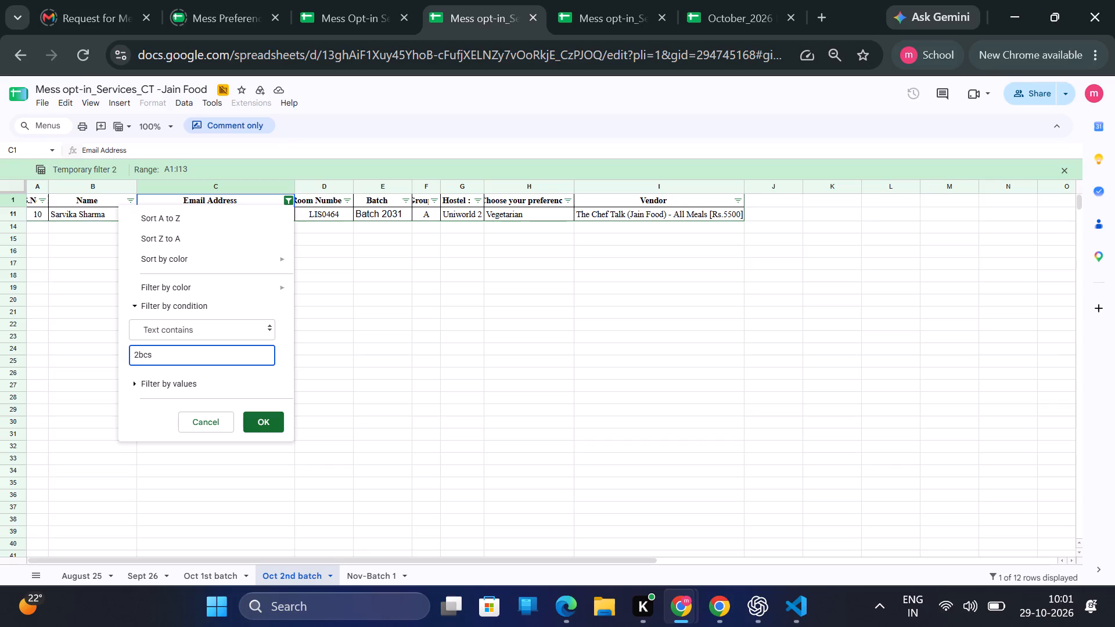
key("6")
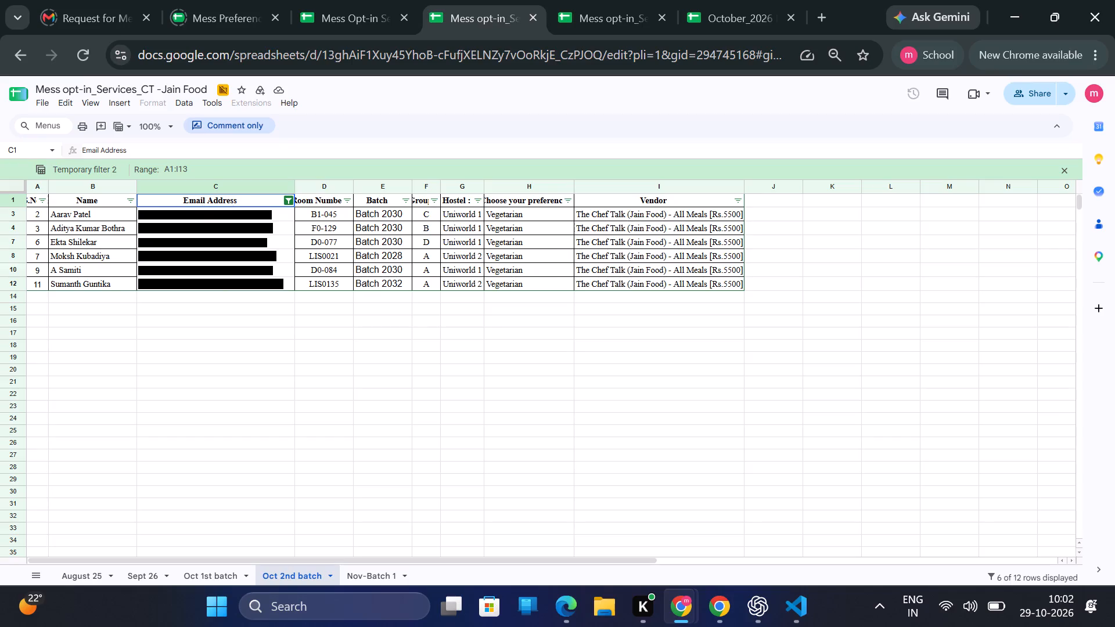
Switch to the Mess opt-in_Services_Uniworld spreadsheet and create a filter view over range A1:I498 of its Oct - 1st Batch sheet.
left_click(582, 0)
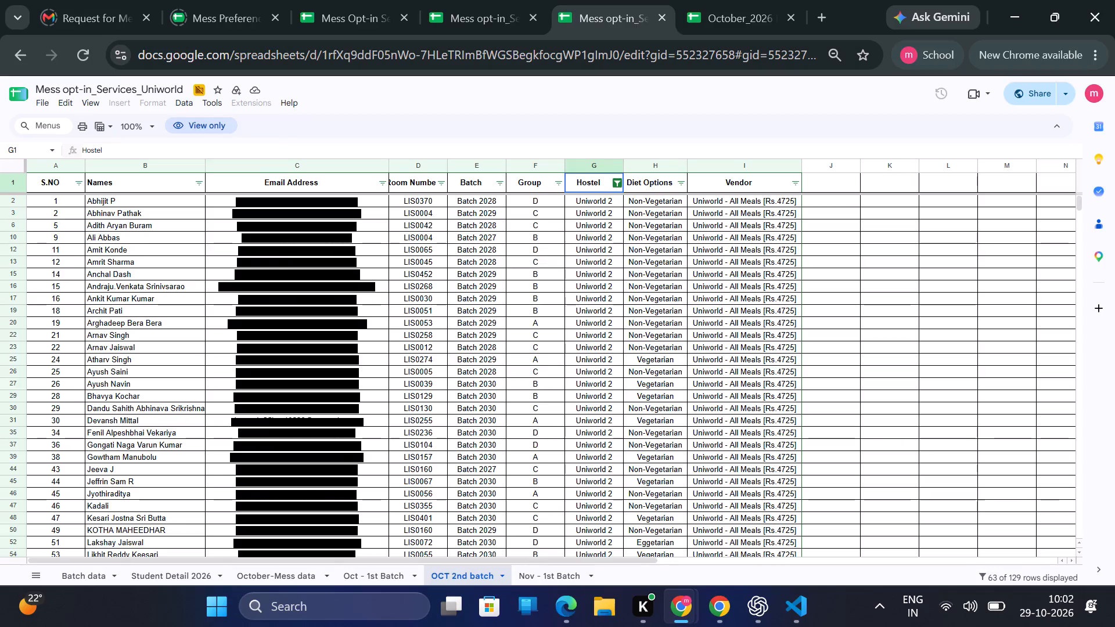
left_click(375, 574)
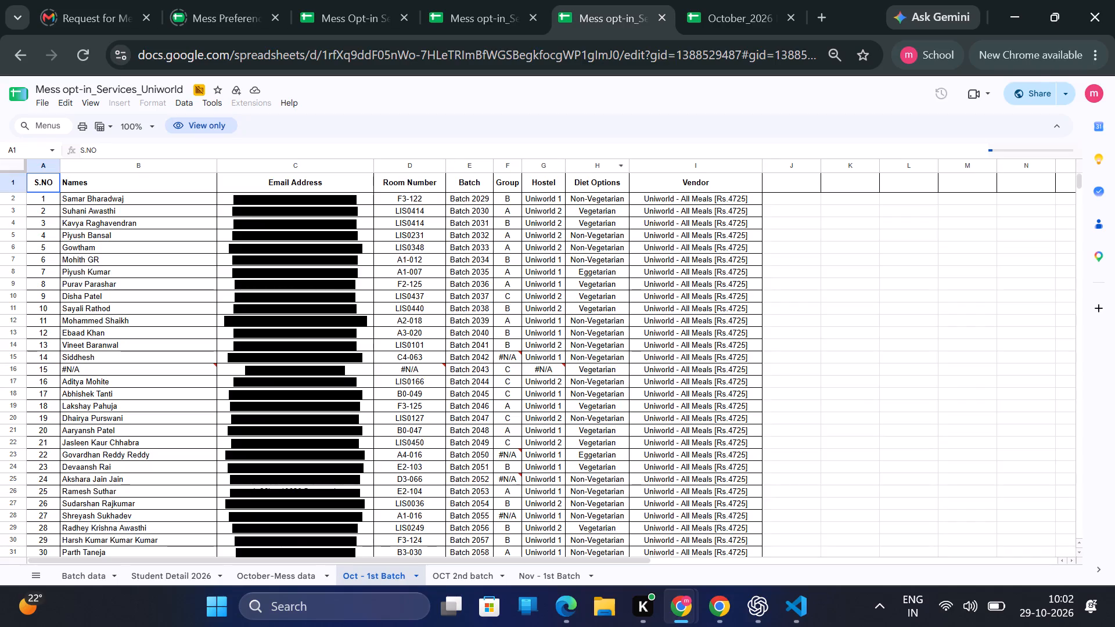
left_click_drag(37, 188, 608, 212)
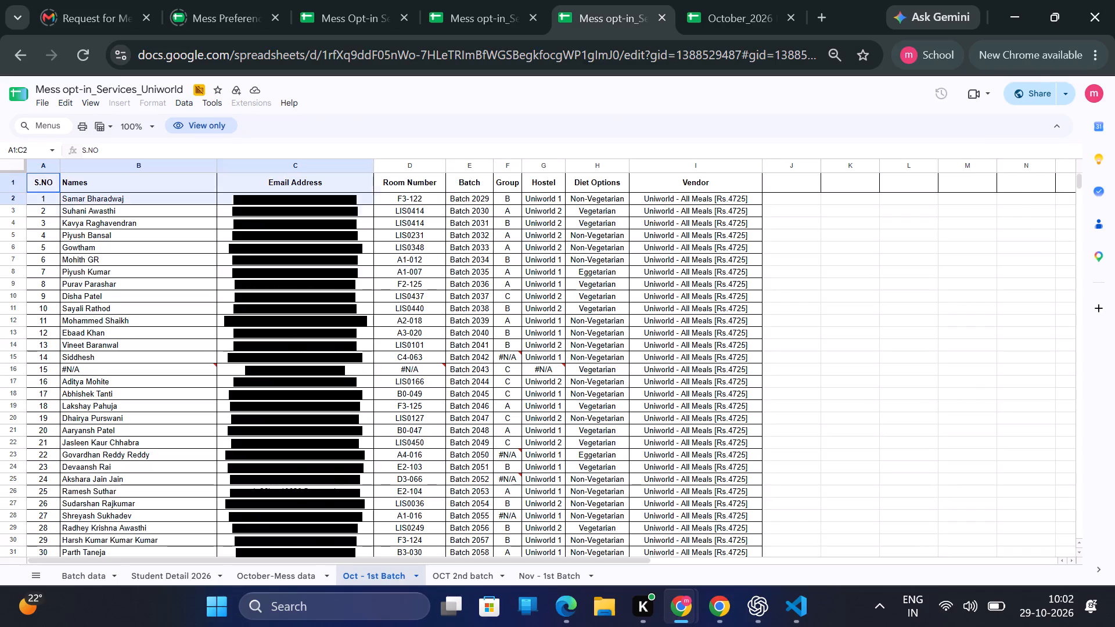
left_click_drag(608, 212, 732, 188)
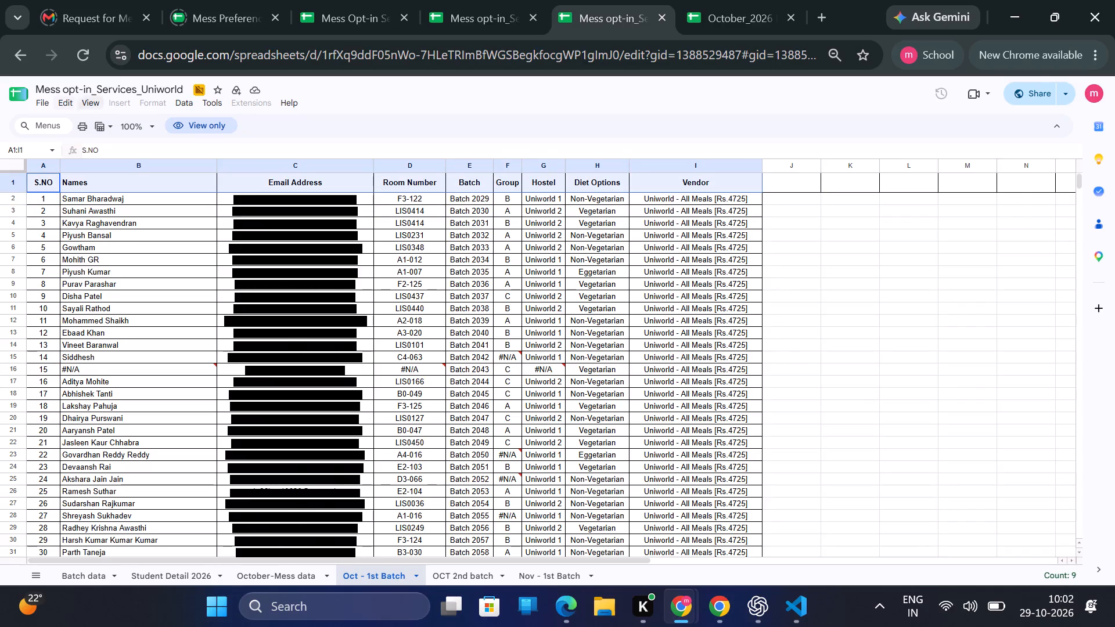
left_click(185, 100)
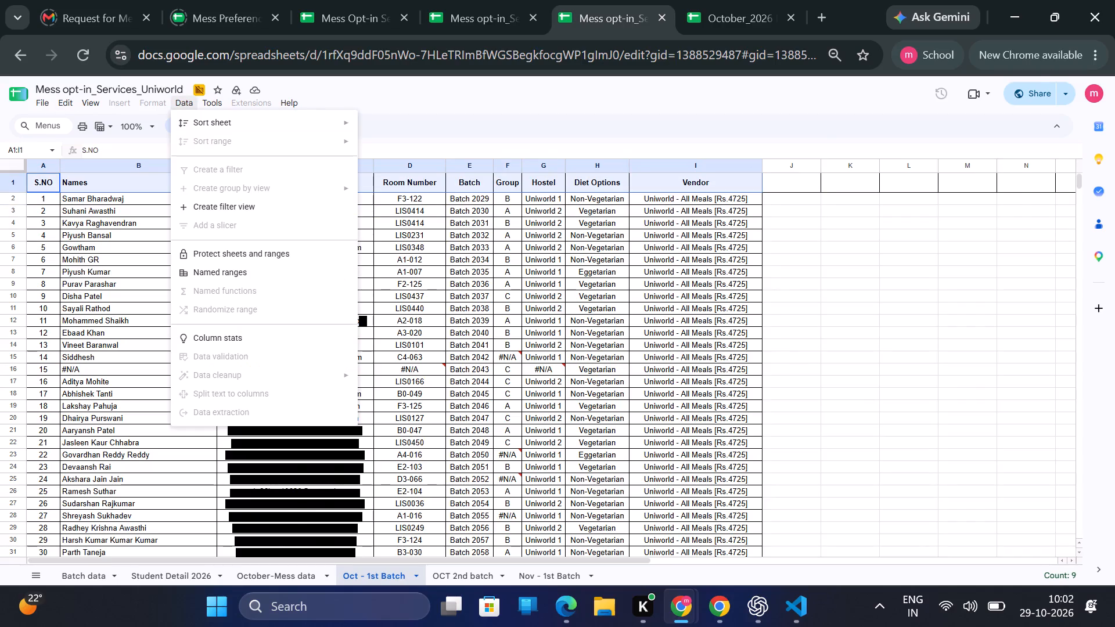
left_click(250, 211)
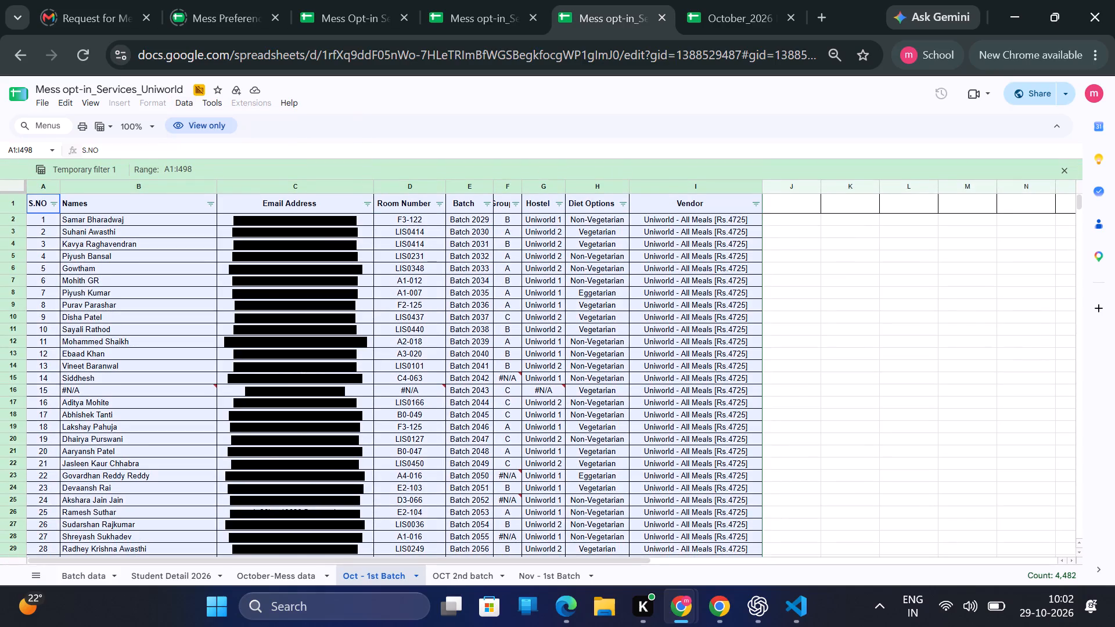
left_click(930, 257)
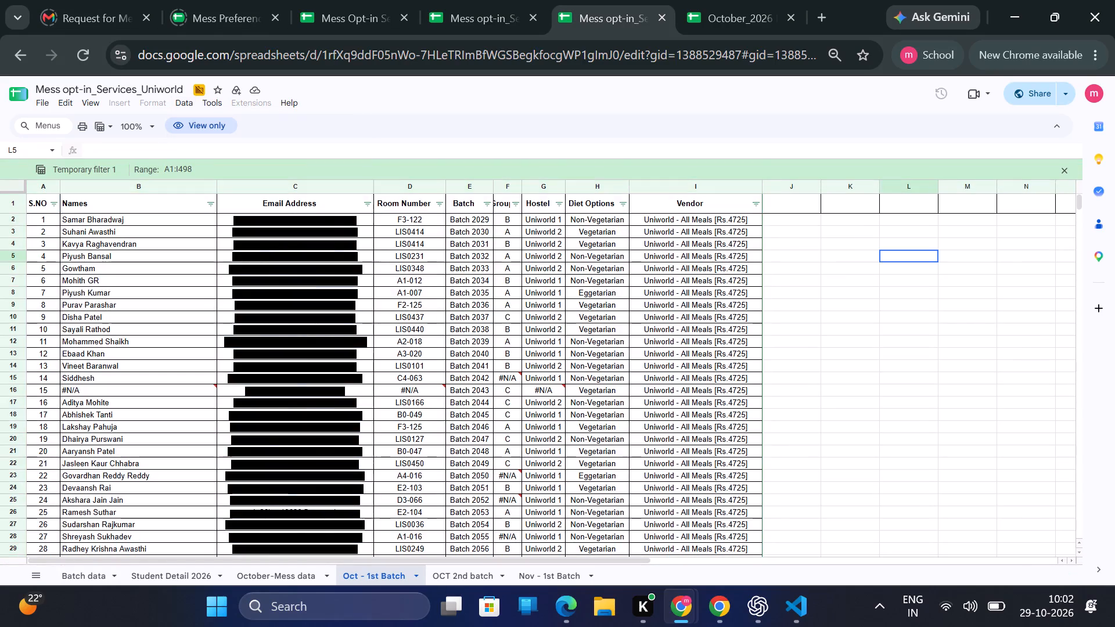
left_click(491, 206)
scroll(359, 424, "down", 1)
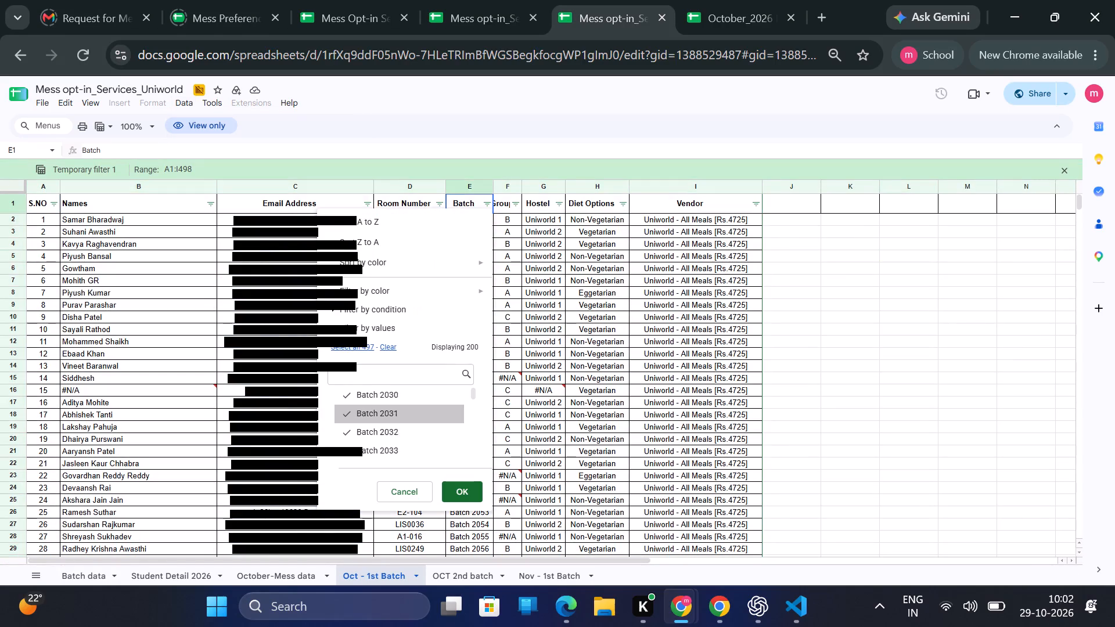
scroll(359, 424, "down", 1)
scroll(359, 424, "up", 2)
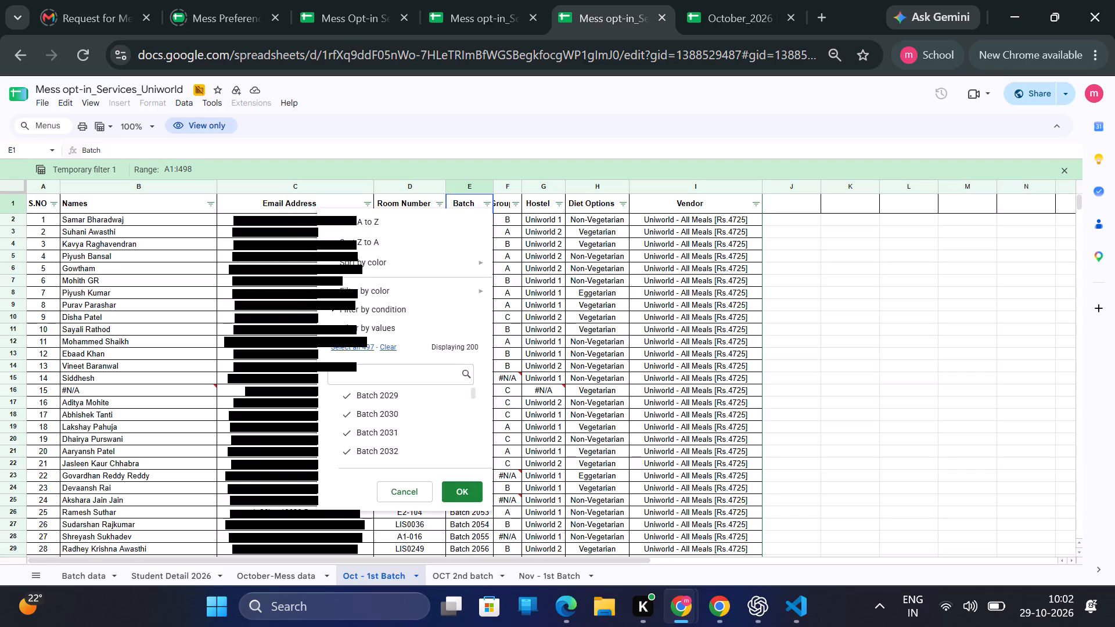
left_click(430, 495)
Filter the Email Address column of the Oct - 1st Batch sheet with a Text contains condition of 23bcs.
left_click(368, 205)
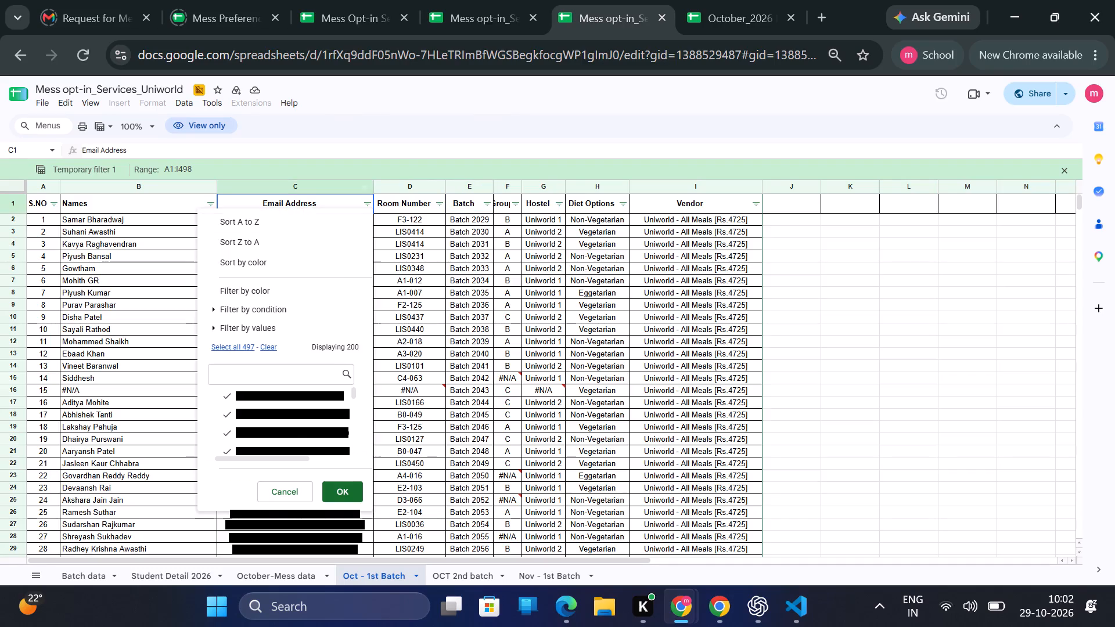
left_click(244, 306)
scroll(285, 390, "down", 1)
left_click_drag(272, 328, 293, 484)
scroll(293, 484, "down", 1)
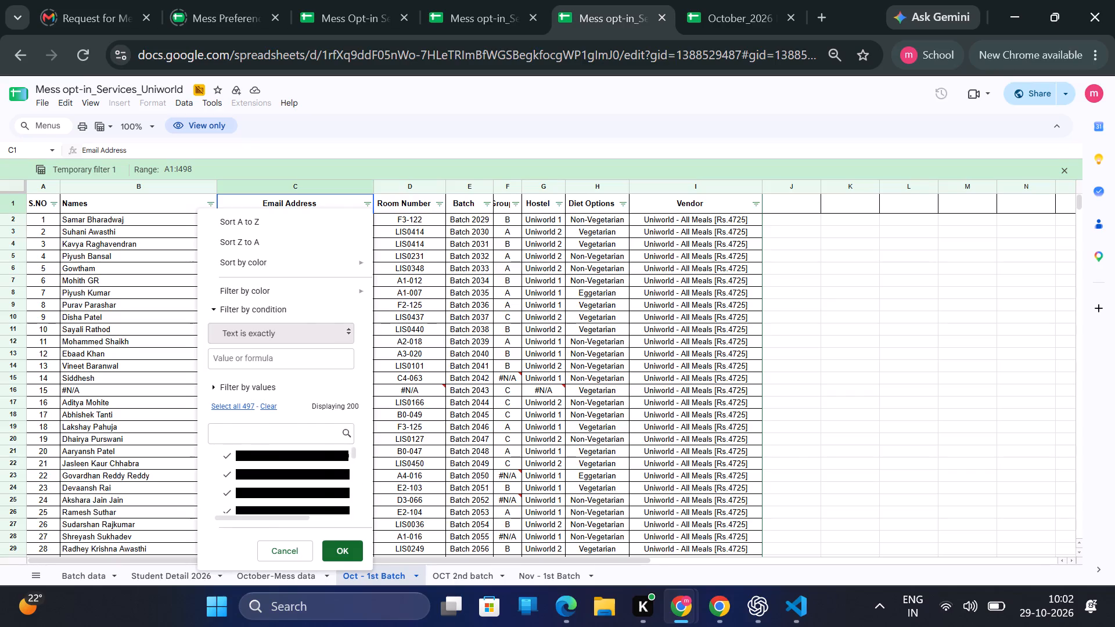
left_click(260, 336)
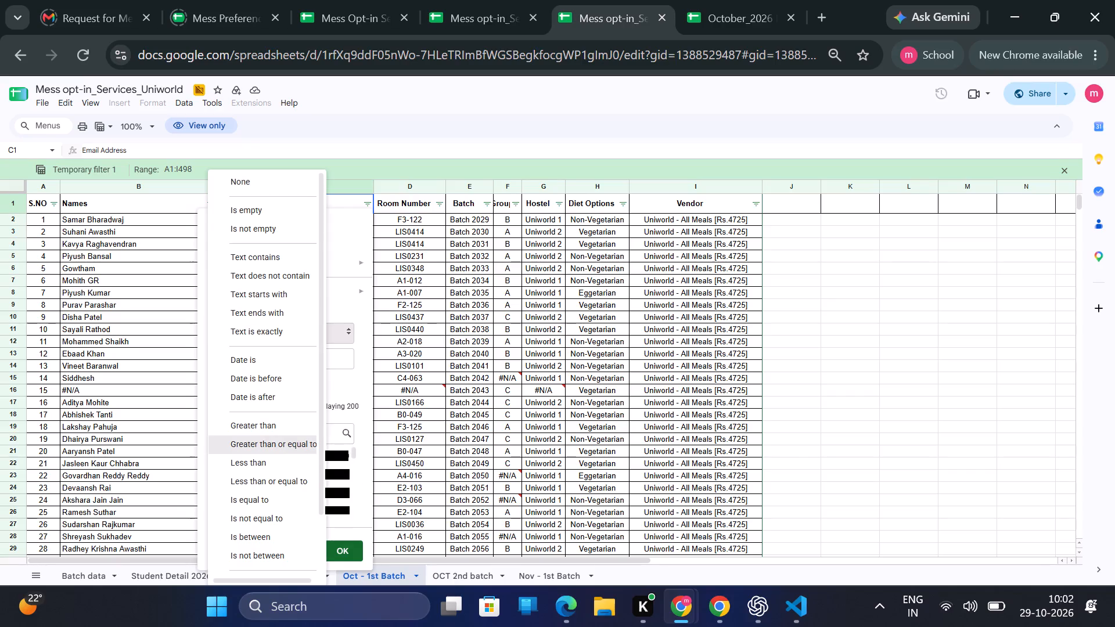
scroll(262, 438, "up", 1)
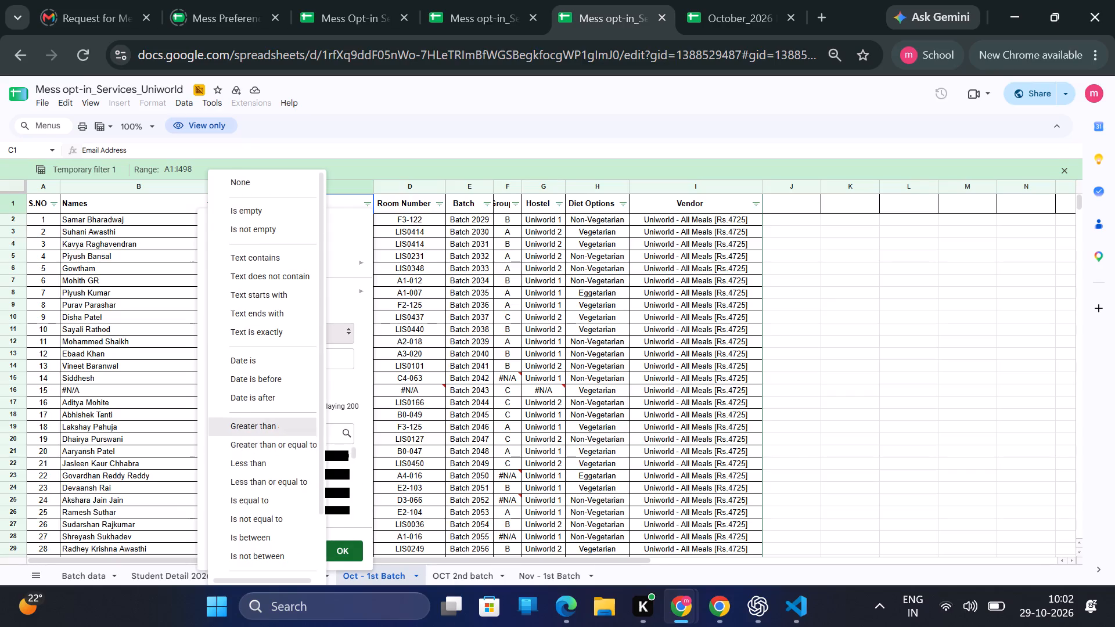
left_click(249, 253)
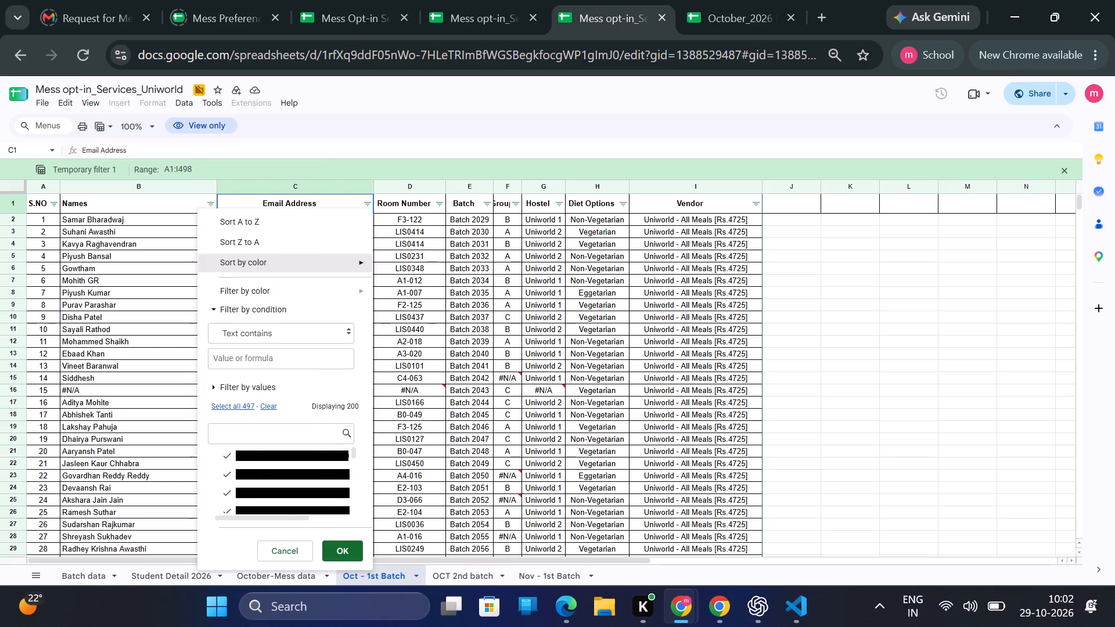
left_click(287, 366)
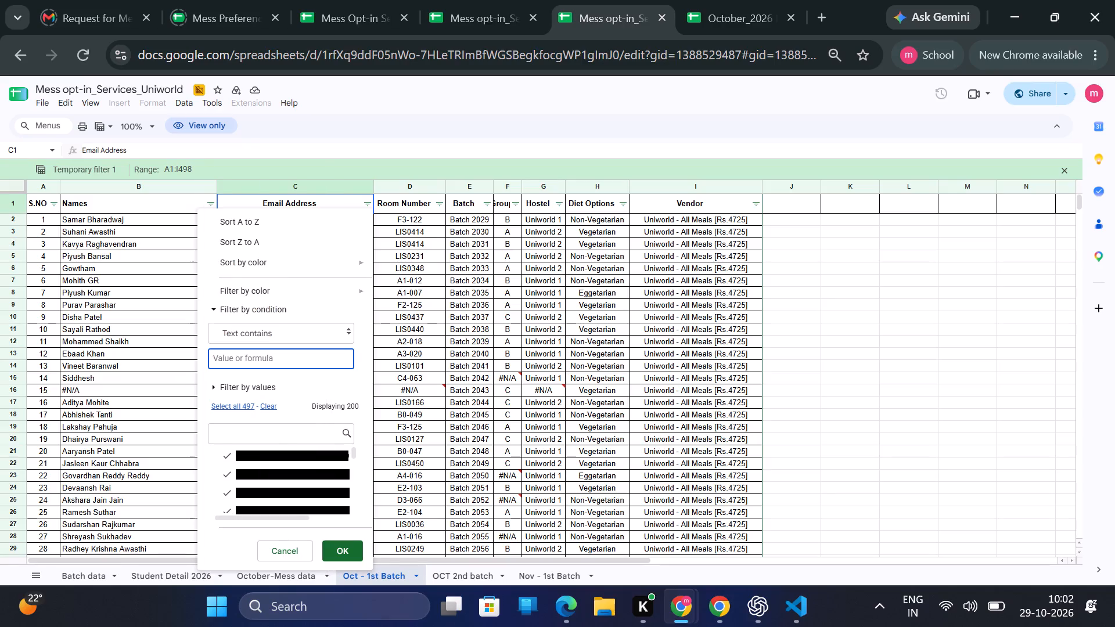
type("23b")
type("cs")
left_click(349, 555)
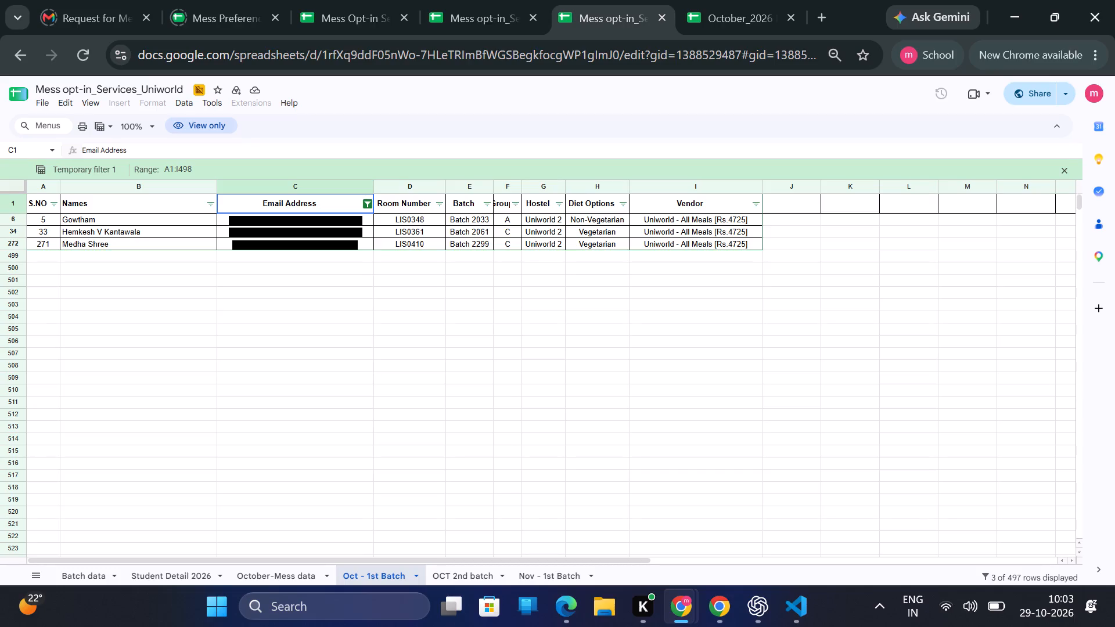
Change the Email Address filter text on the Oct - 1st Batch sheet to 24bcs.
left_click(365, 199)
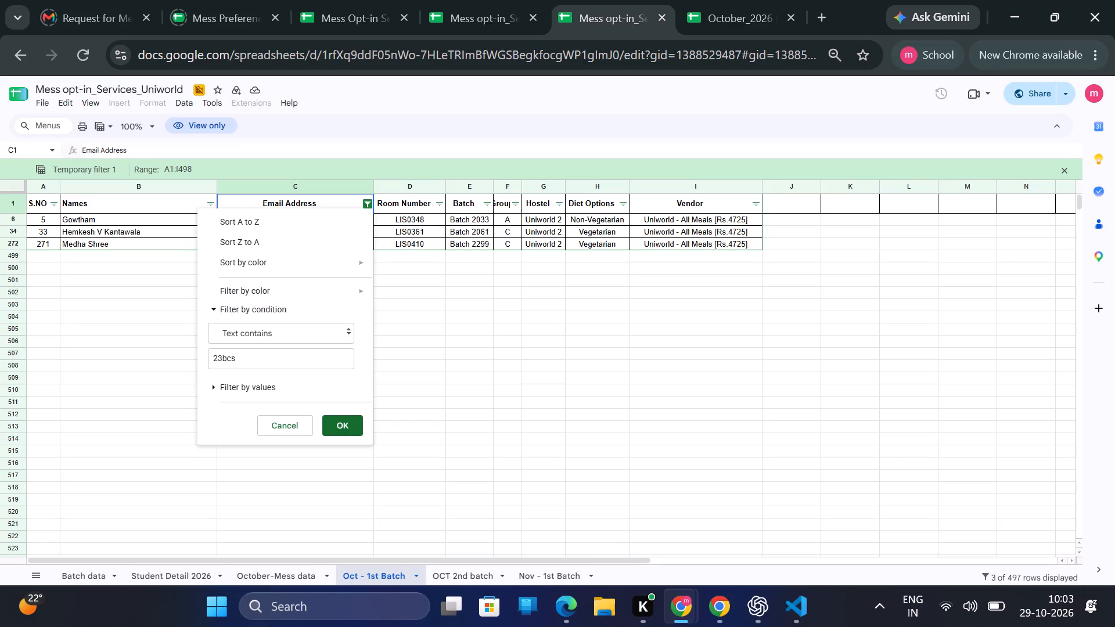
left_click(222, 355)
key("BackSpace")
key("4")
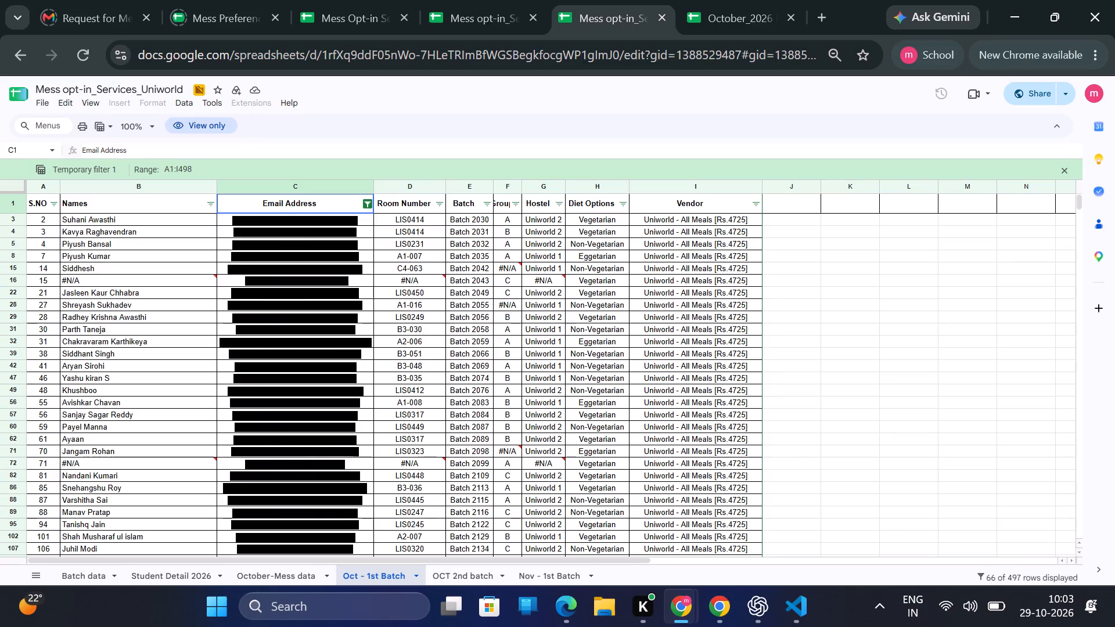
Filter the Hostel column of the Oct - 1st Batch sheet to Uniworld 2 only, excluding Uniworld 1 and #N/A.
left_click(558, 201)
scroll(485, 423, "down", 1)
left_click(485, 423)
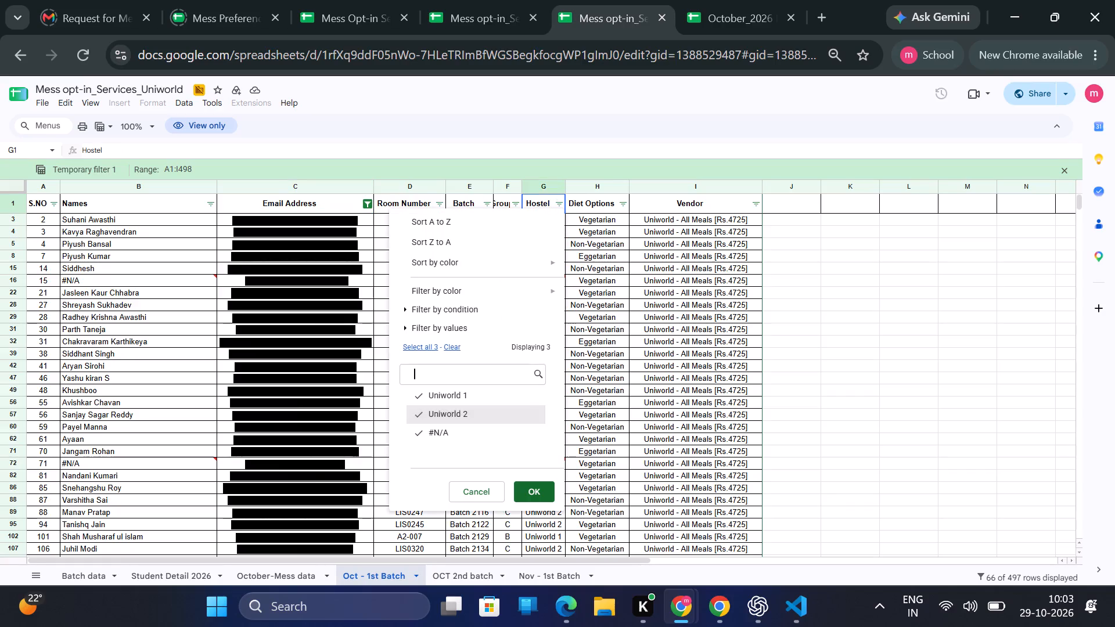
left_click(485, 423)
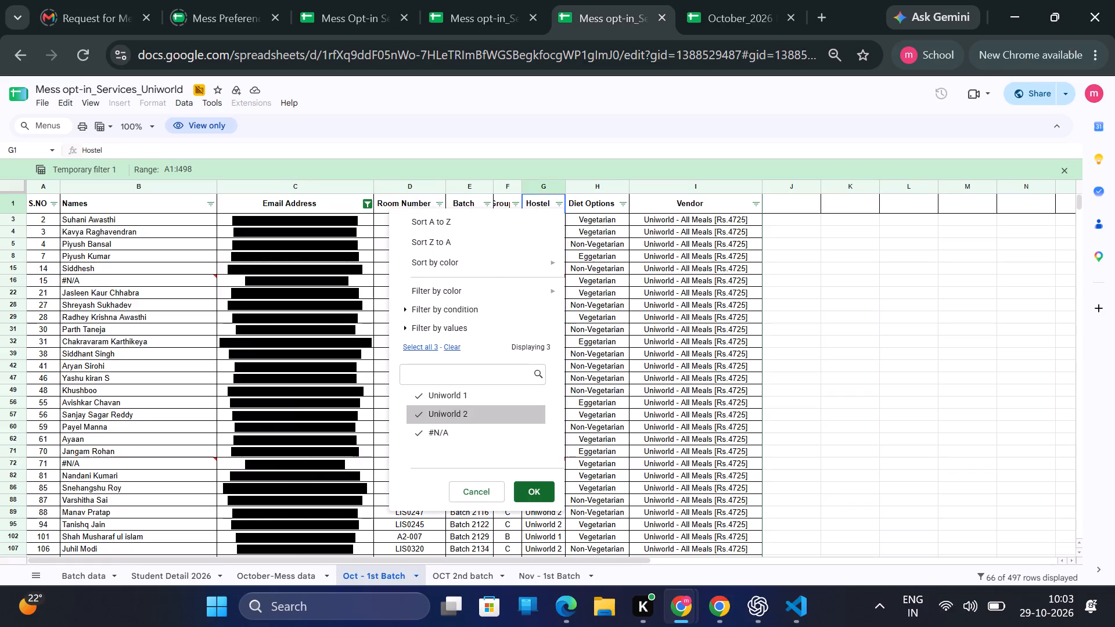
left_click(489, 434)
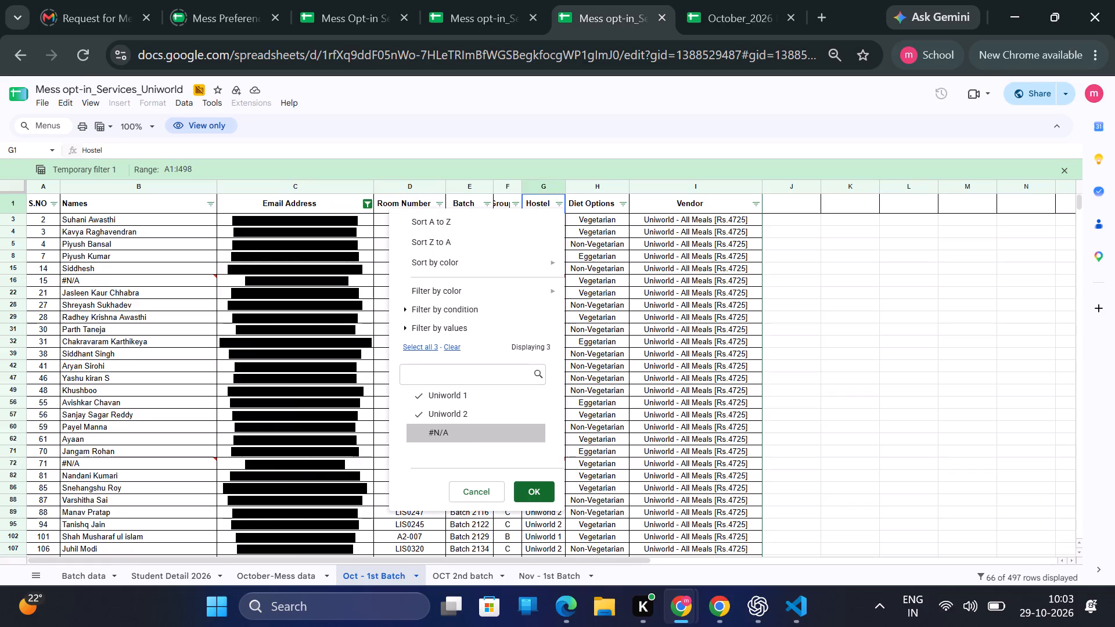
left_click(475, 404)
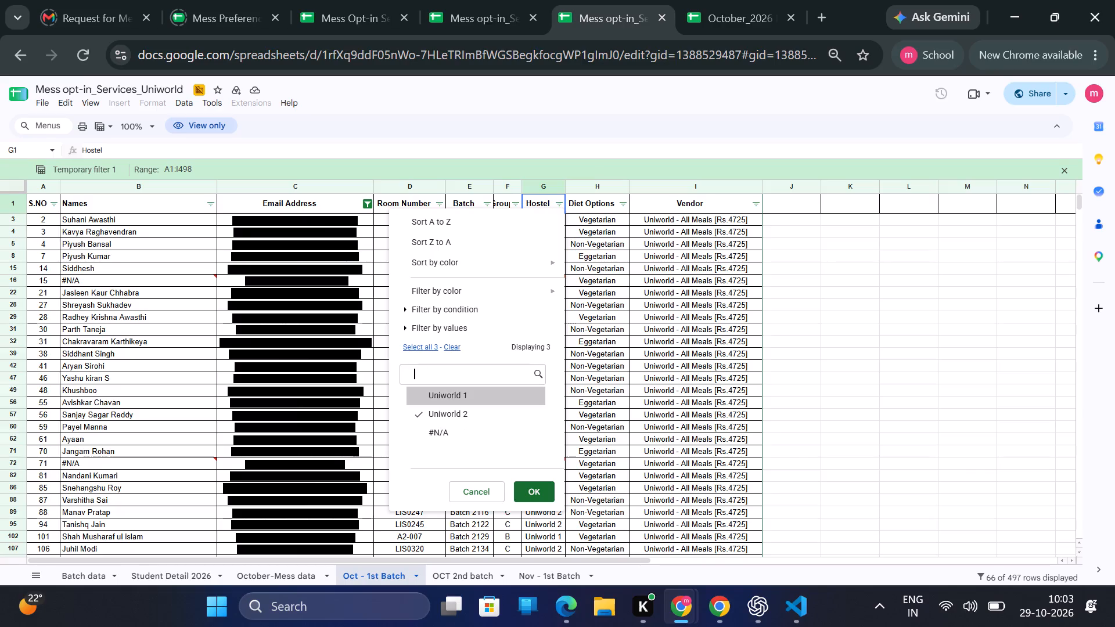
left_click(539, 492)
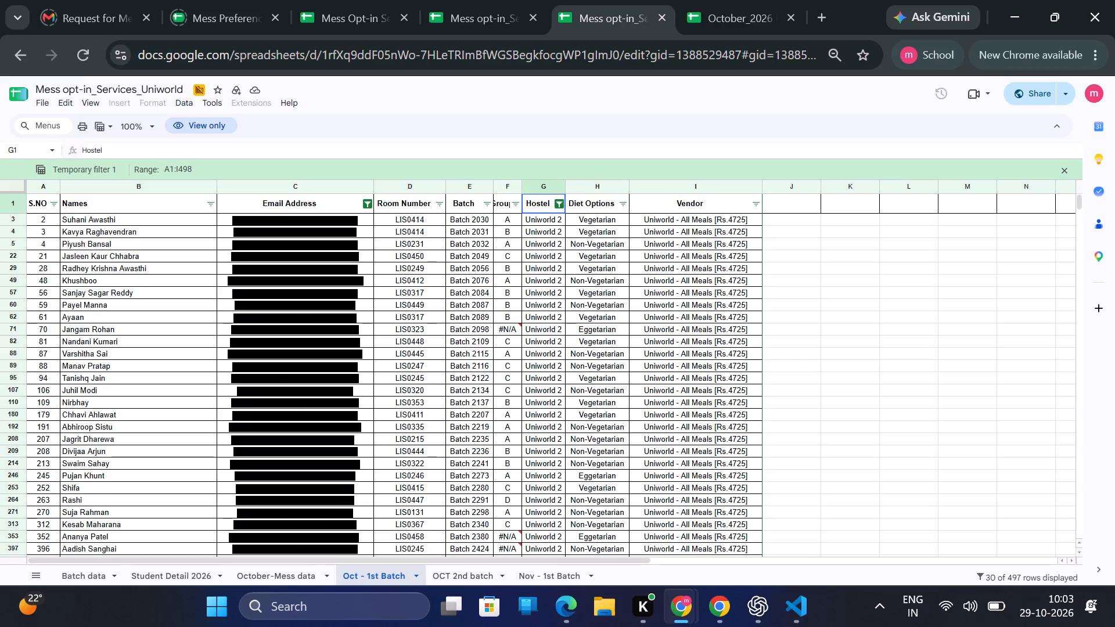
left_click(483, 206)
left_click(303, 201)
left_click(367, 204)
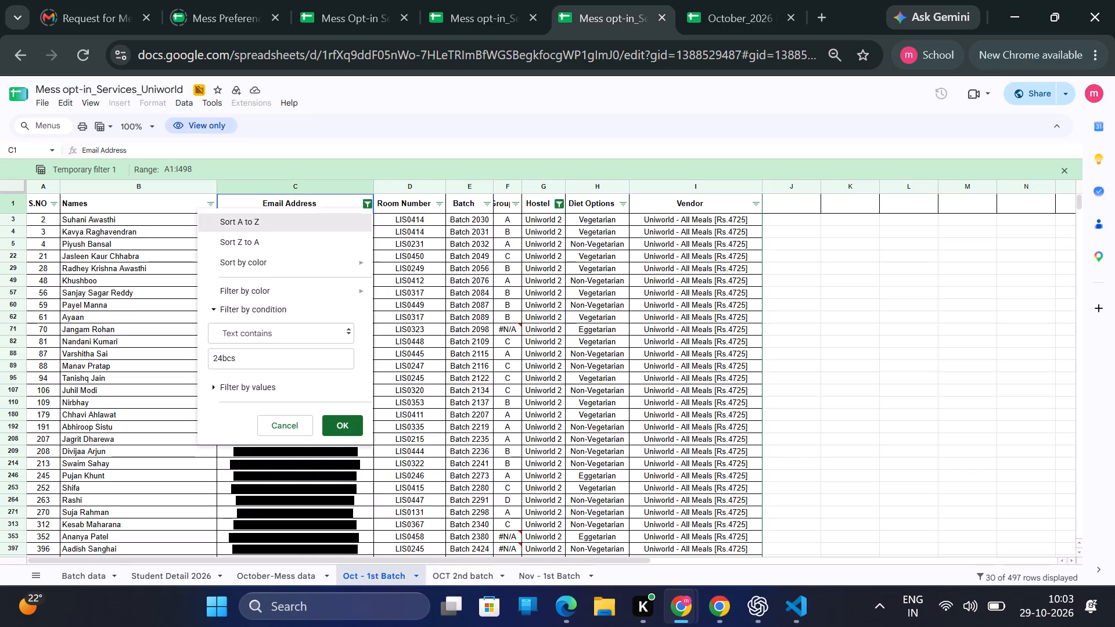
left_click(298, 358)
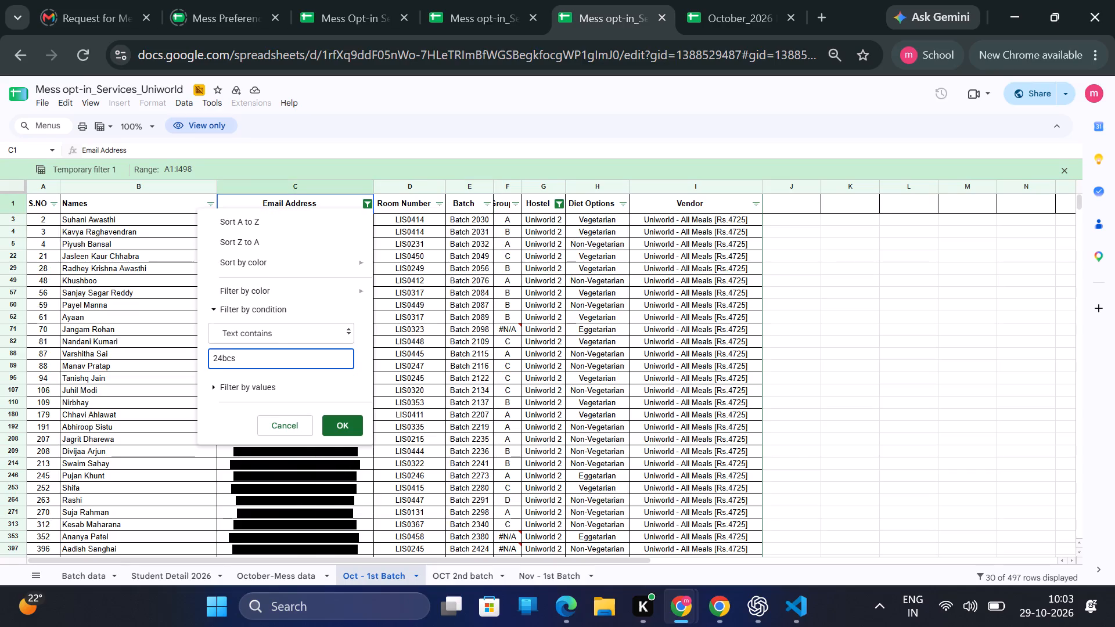
Change the Hostel filter on the Oct - 1st Batch sheet to Uniworld 1 only, deselecting Uniworld 2.
left_click(560, 202)
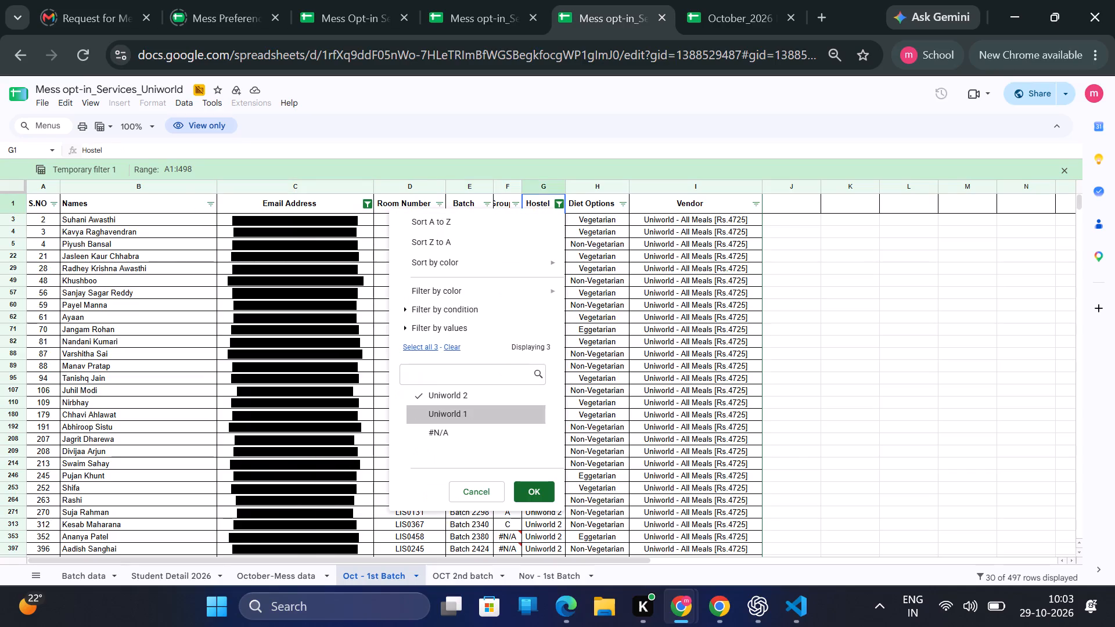
left_click(518, 416)
left_click(495, 401)
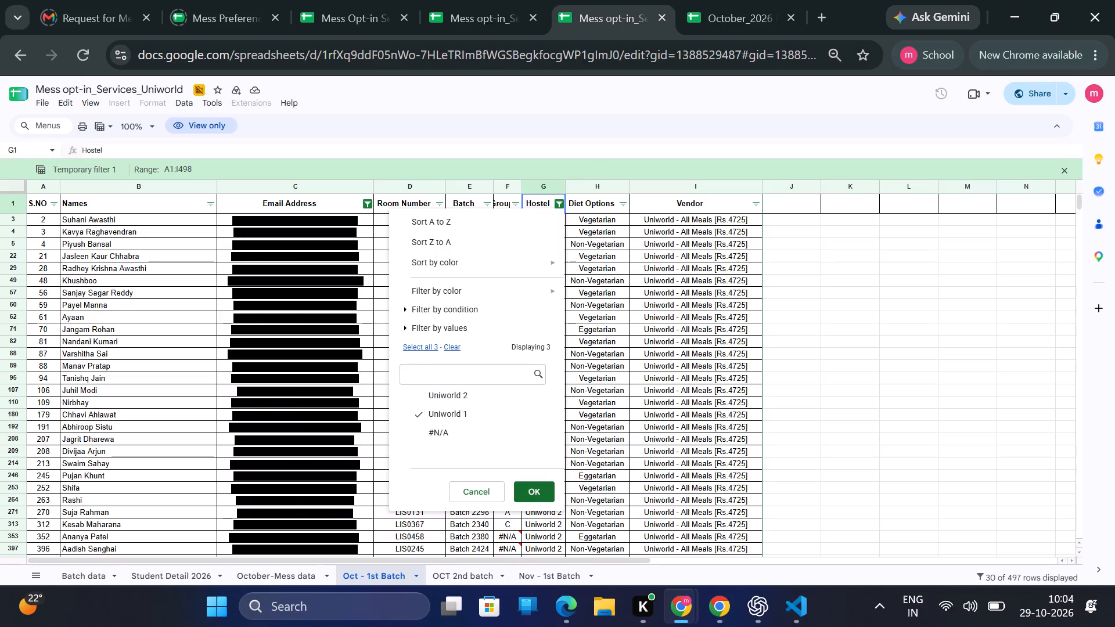
left_click(543, 503)
left_click(542, 499)
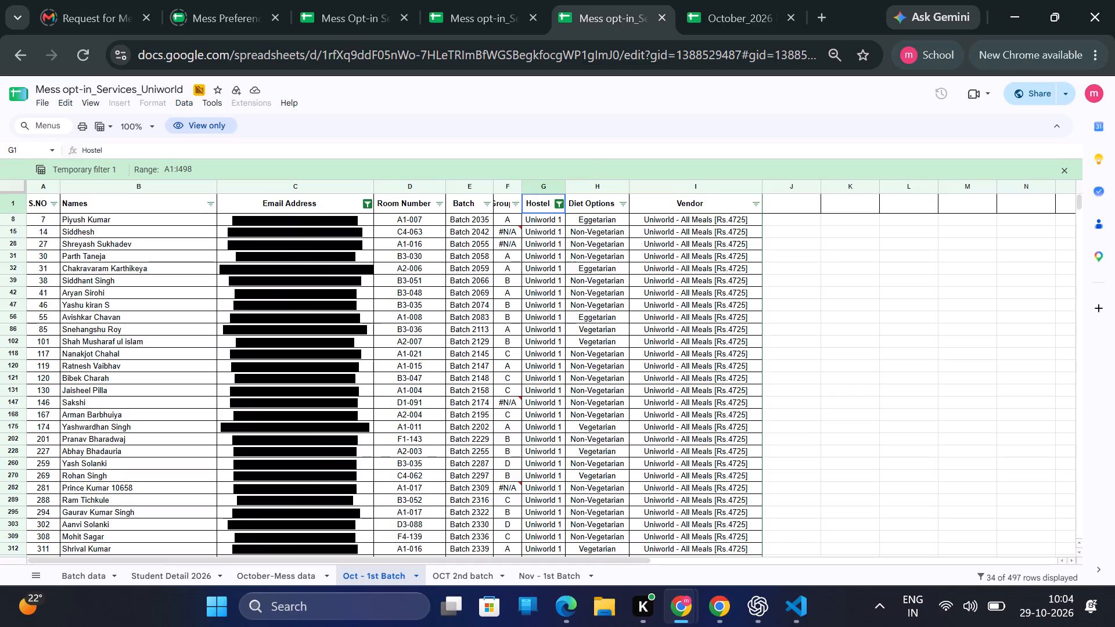
Change the Email Address filter text on the Oct - 1st Batch sheet to 25bcs.
left_click(364, 201)
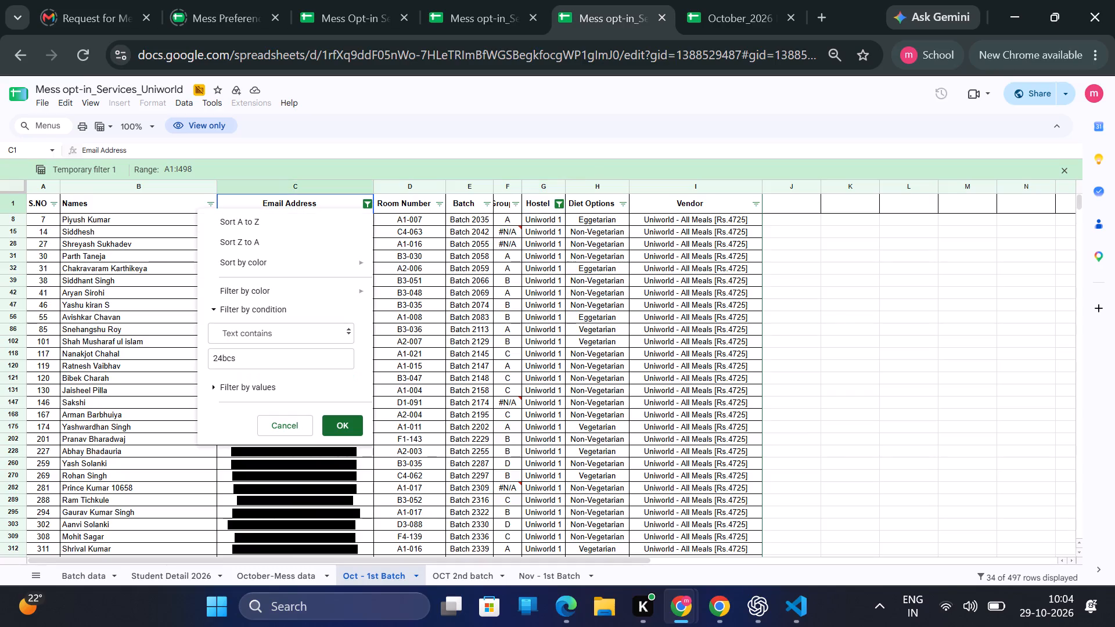
left_click(222, 357)
key("BackSpace")
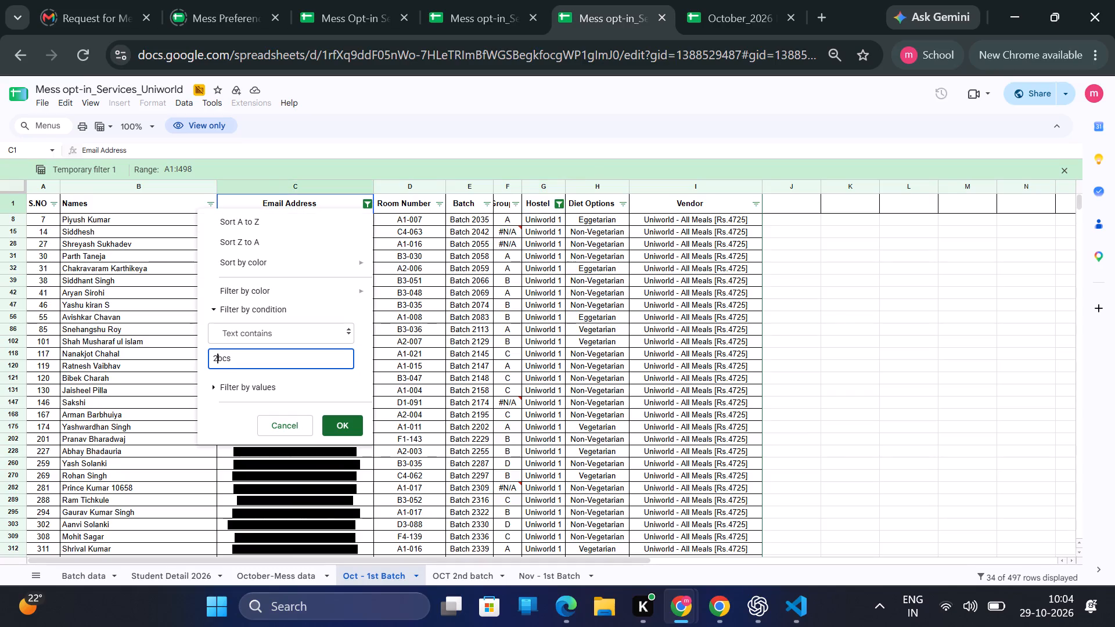
key("5")
left_click(340, 420)
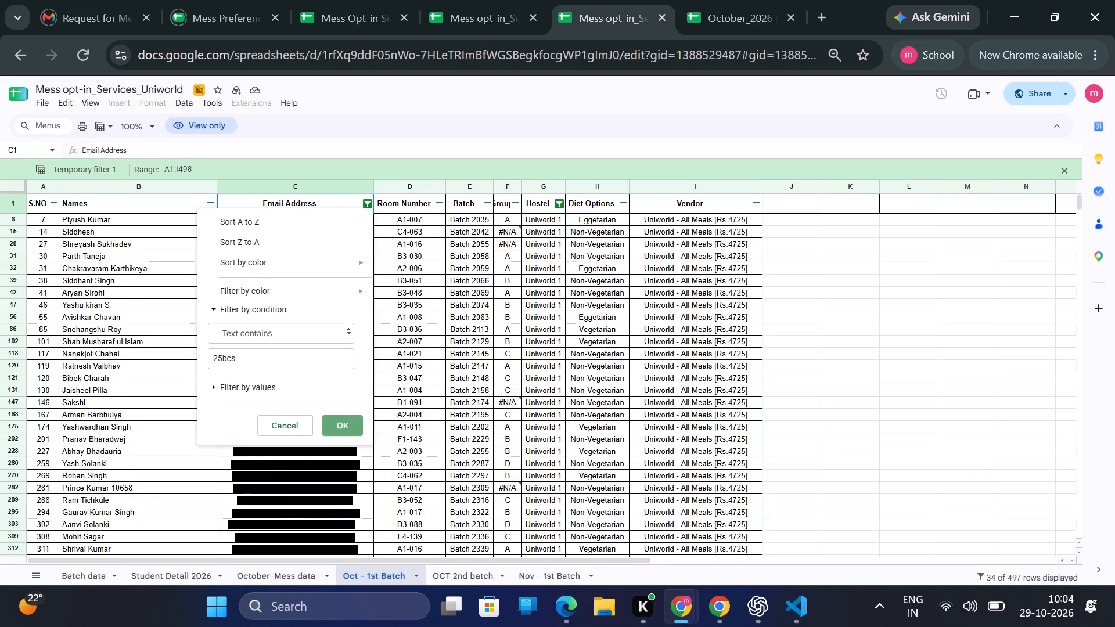
Filter the Group column of the Oct - 1st Batch sheet to groups B and C only.
left_click(517, 203)
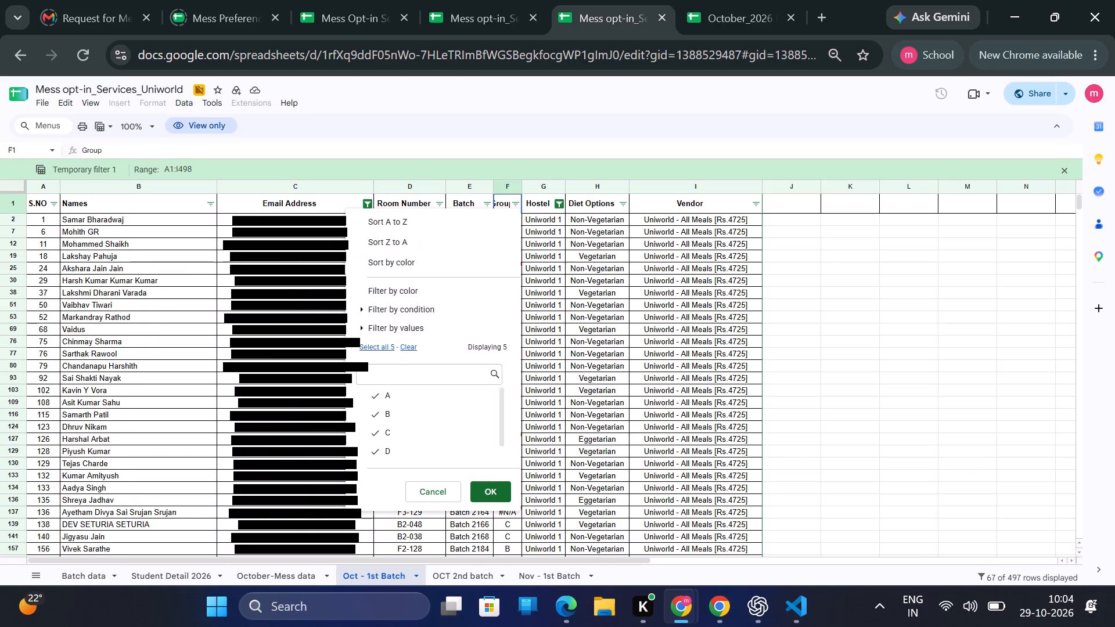
scroll(419, 438, "down", 1)
scroll(419, 438, "up", 1)
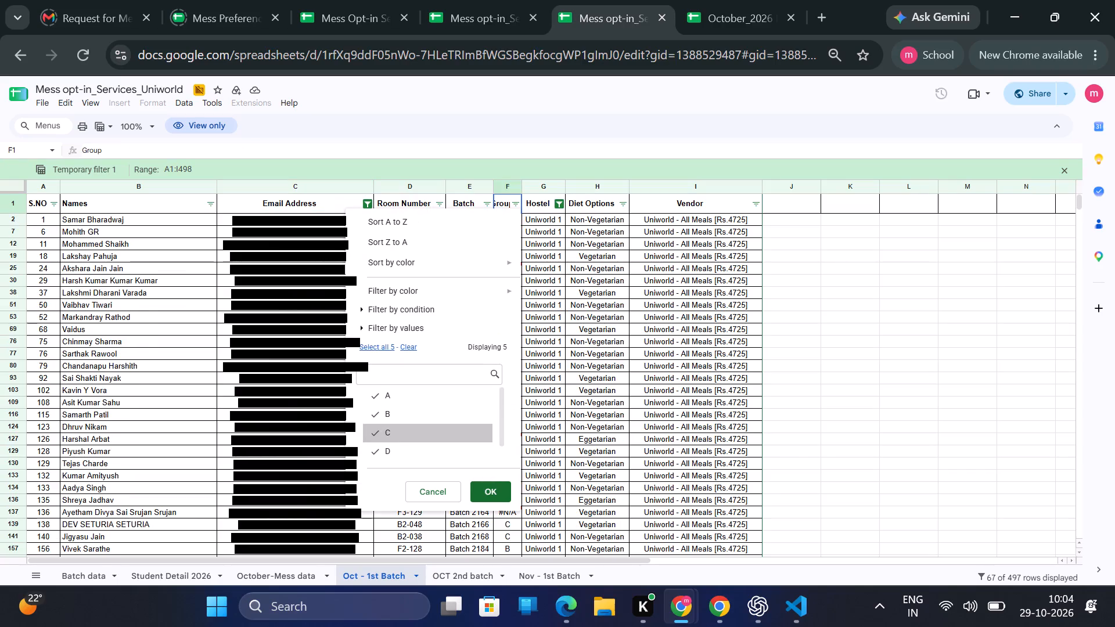
scroll(419, 438, "down", 1)
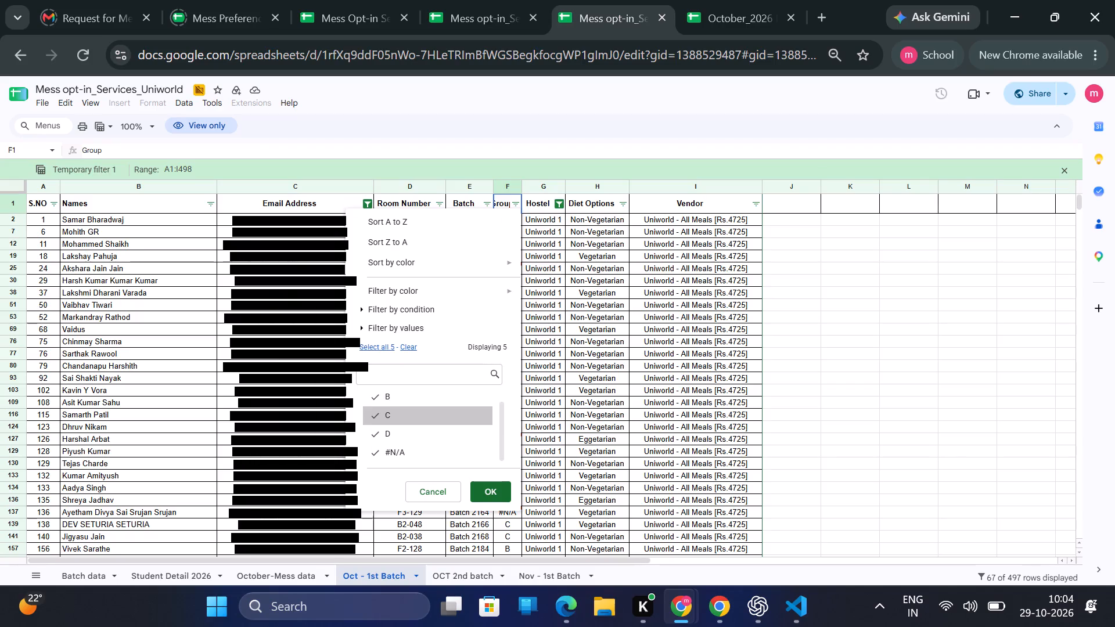
scroll(419, 438, "up", 2)
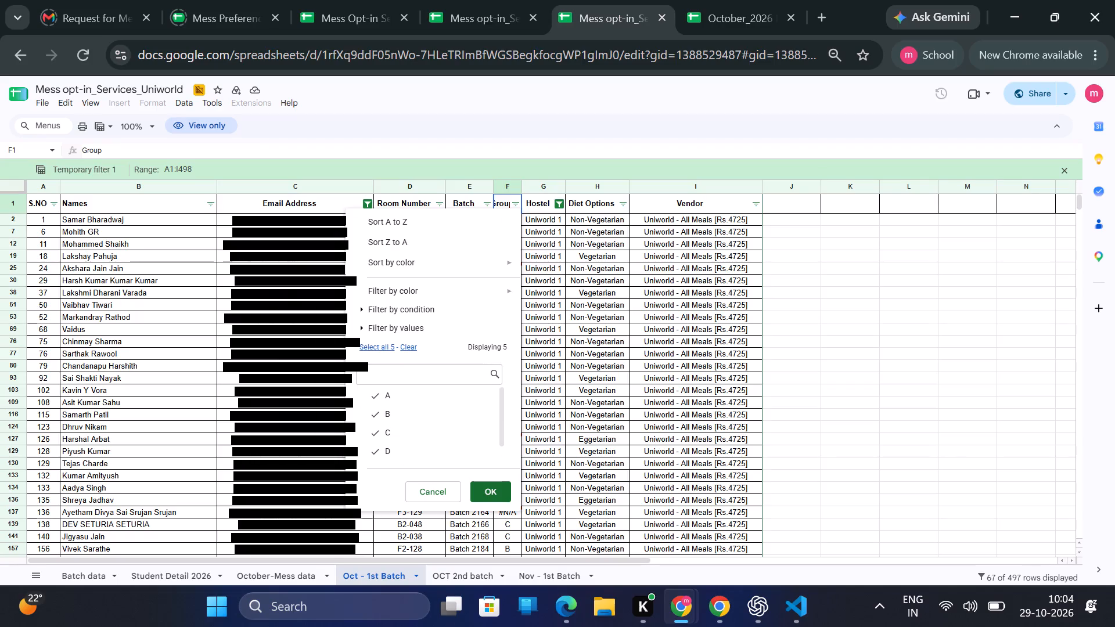
left_click(409, 343)
left_click(407, 405)
left_click(408, 439)
left_click(483, 495)
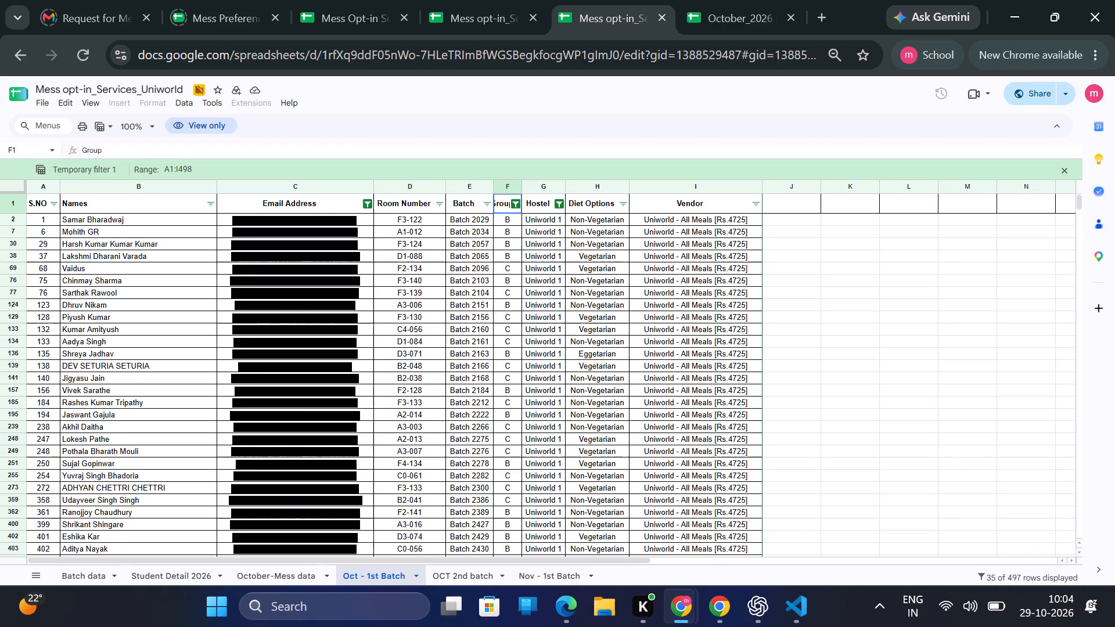
Change the Hostel filter on the Oct - 1st Batch sheet to Uniworld 2 only, deselecting Uniworld 1.
left_click(558, 204)
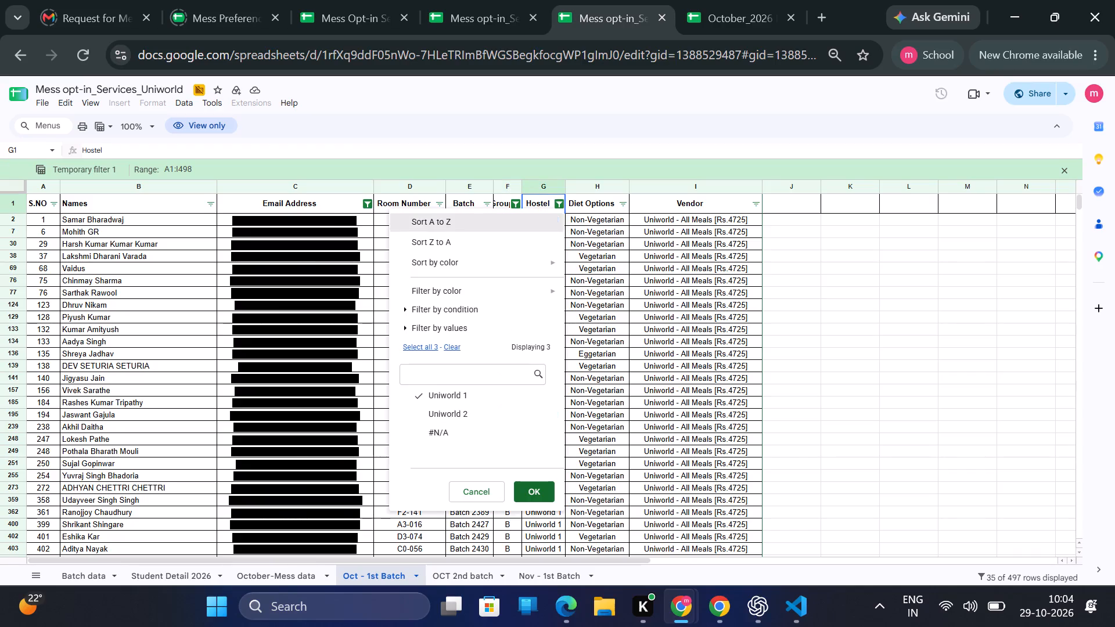
left_click(497, 413)
left_click(491, 404)
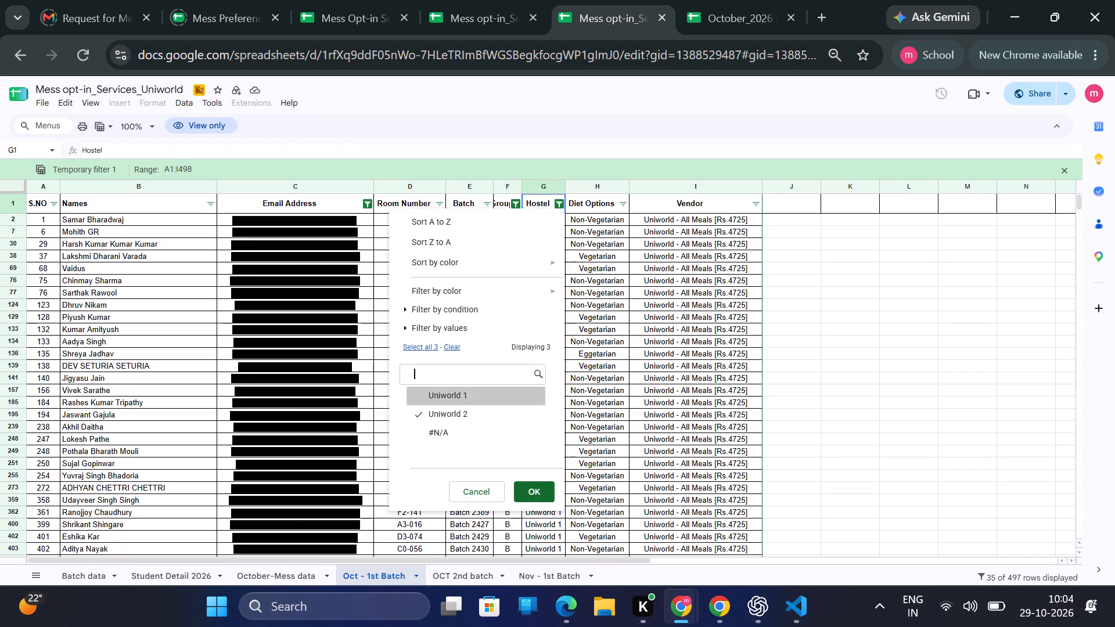
left_click(536, 490)
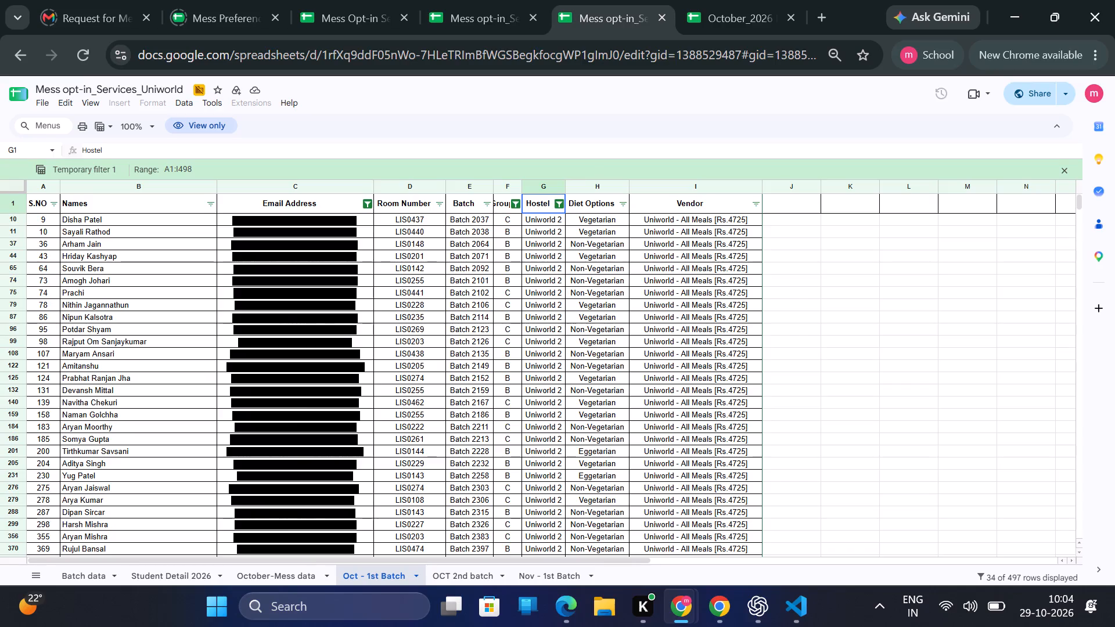
Change the Email Address filter text on the Oct - 1st Batch sheet to 26bcs.
left_click(368, 208)
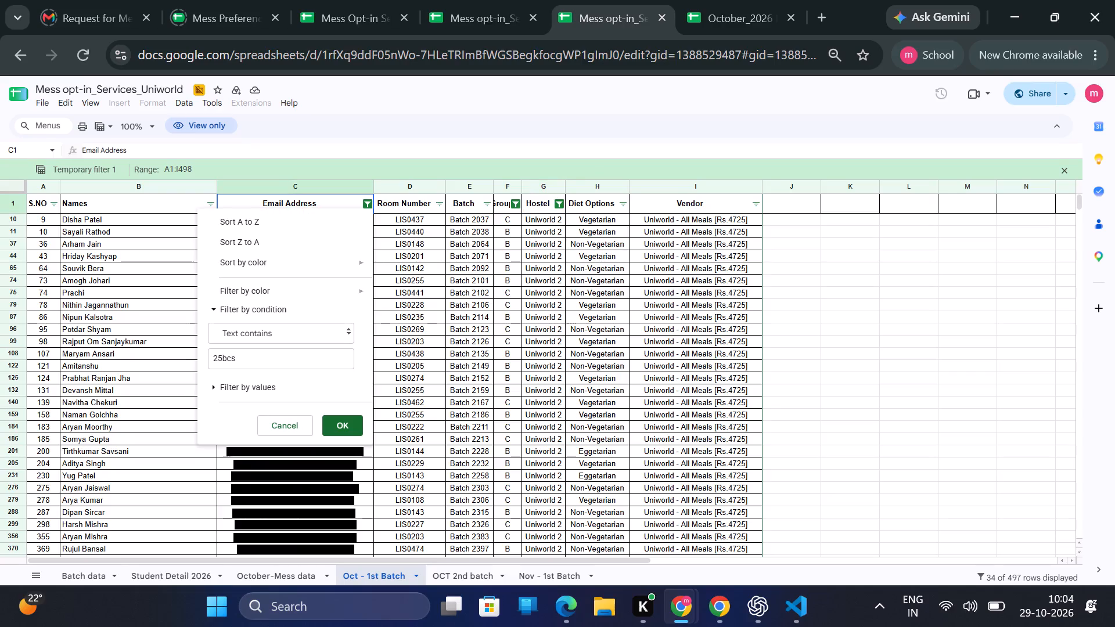
left_click(224, 354)
key("BackSpace")
key("6")
left_click(339, 420)
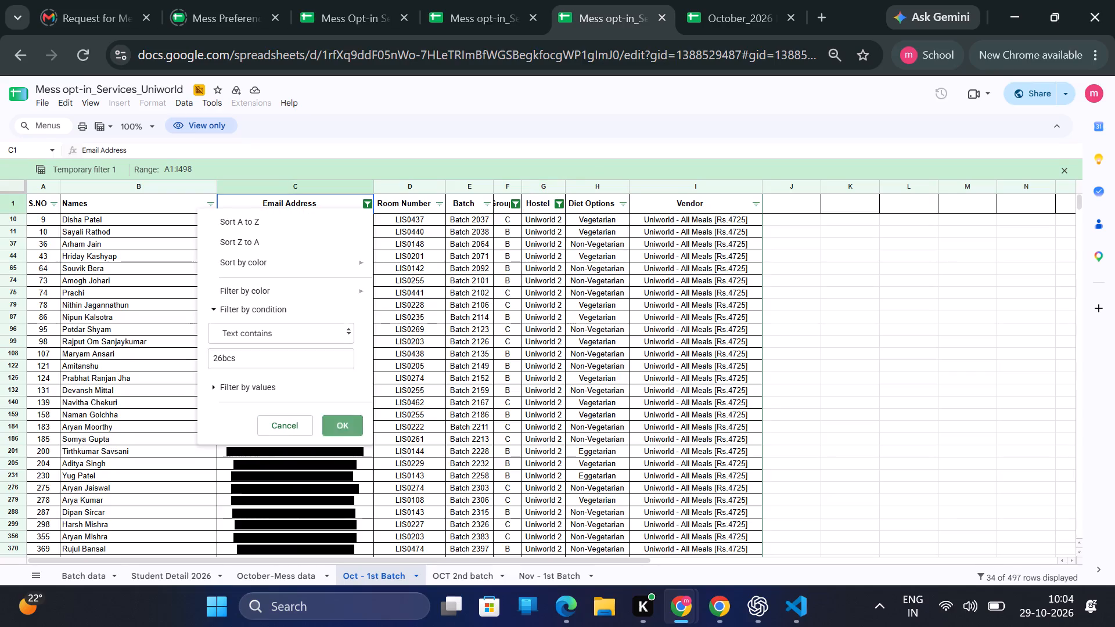
Change the Group filter on the Oct - 1st Batch sheet to group A only, deselecting B and C.
left_click(519, 200)
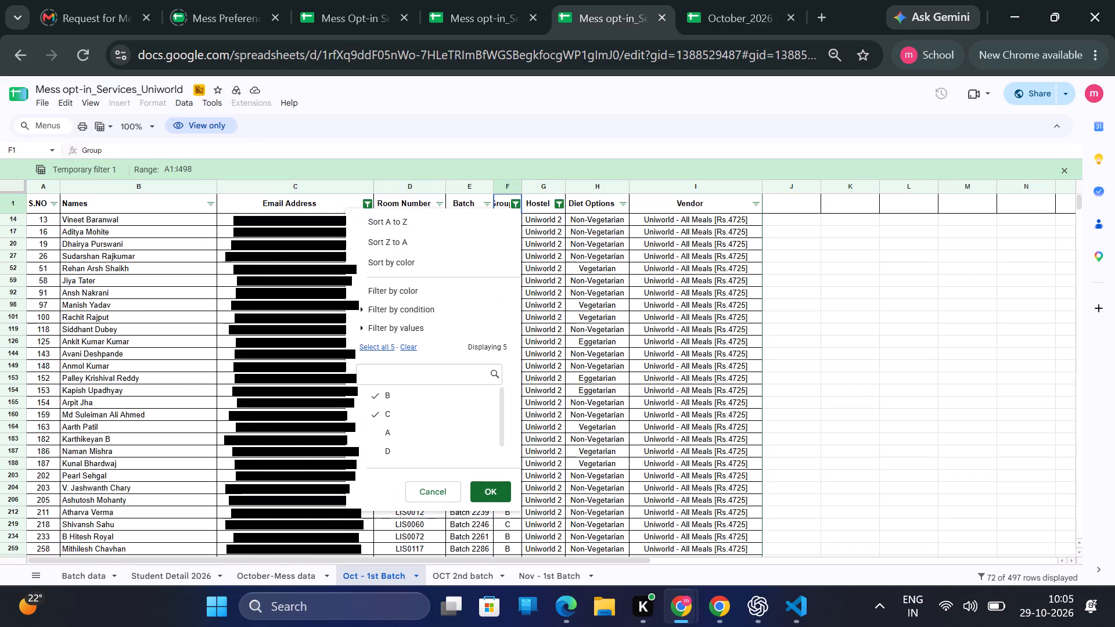
left_click_drag(392, 444, 393, 435)
left_click(393, 435)
left_click(393, 435)
left_click(380, 408)
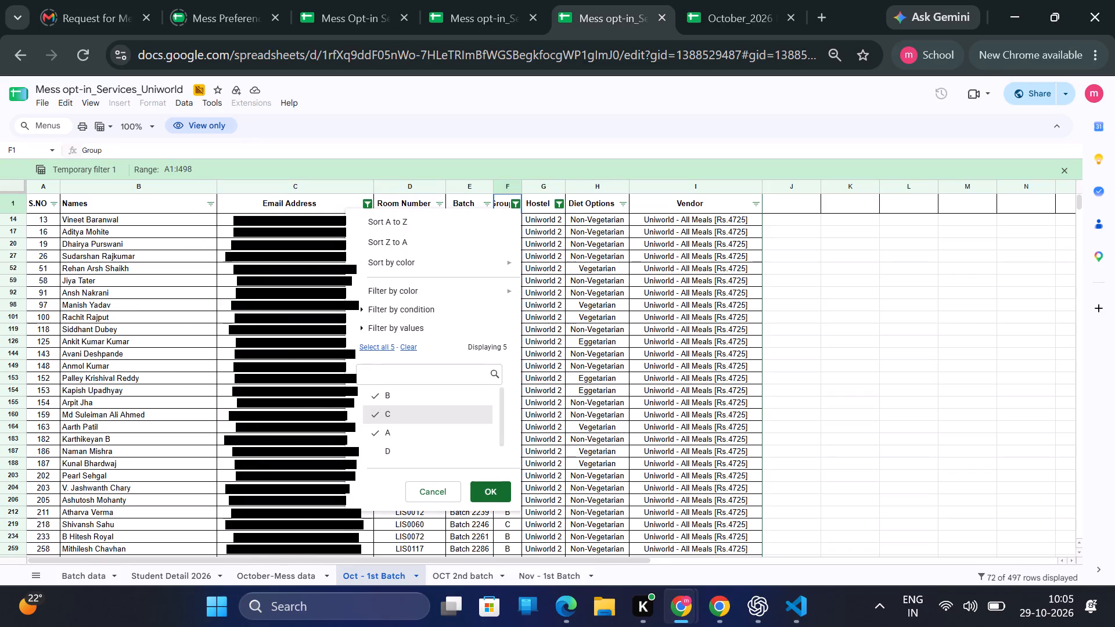
left_click(380, 401)
scroll(403, 462, "down", 1)
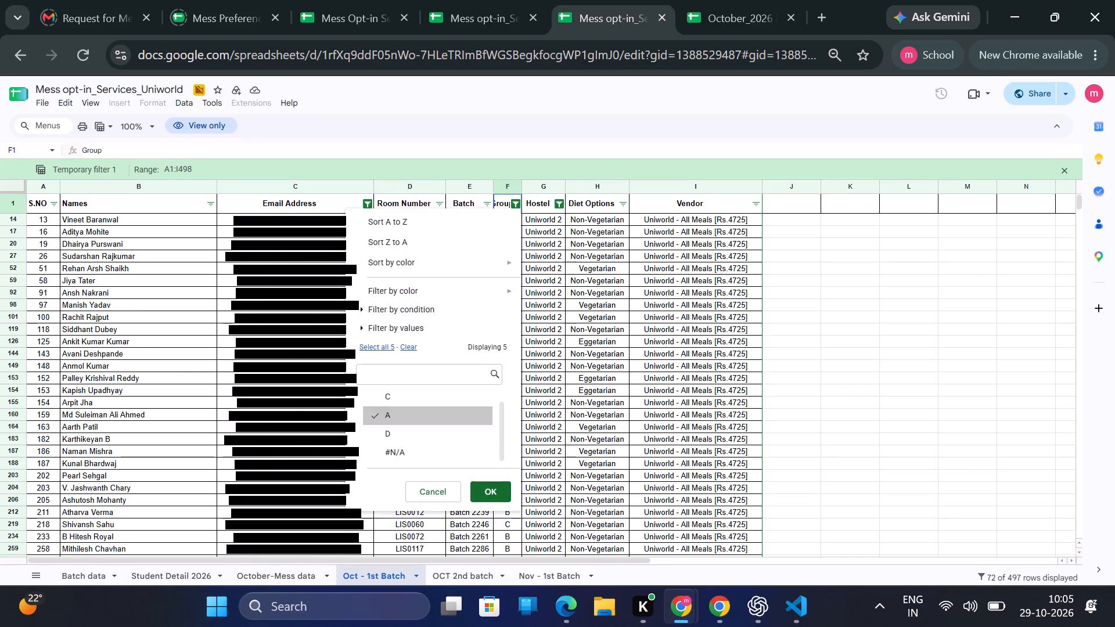
scroll(434, 359, "up", 1)
scroll(431, 423, "up", 1)
left_click(497, 484)
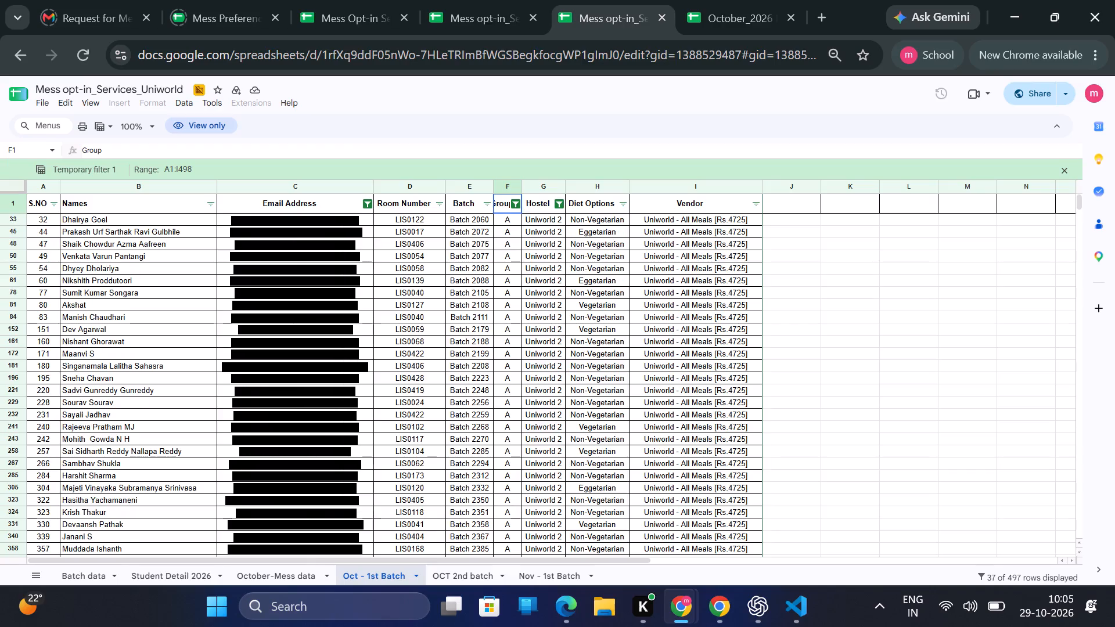
Change the Hostel filter on the Oct - 1st Batch sheet to Uniworld 1 only, deselecting Uniworld 2.
left_click(556, 203)
left_click(474, 406)
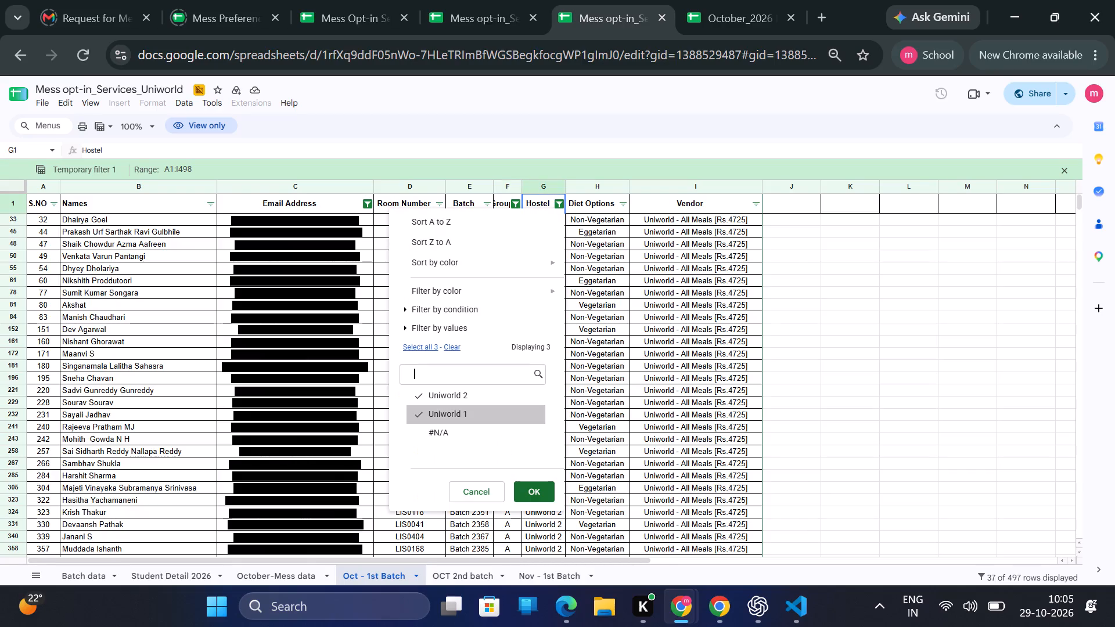
left_click(469, 401)
left_click(528, 485)
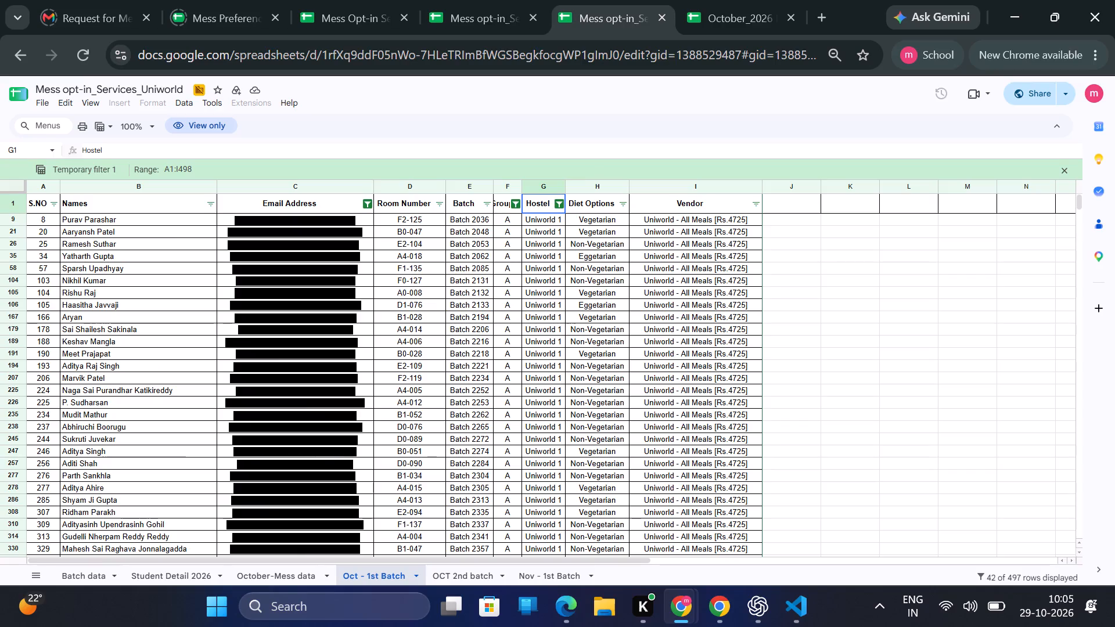
Open the OCT 2nd batch sheet and create a filter view over its table, range A1:I129.
left_click(466, 571)
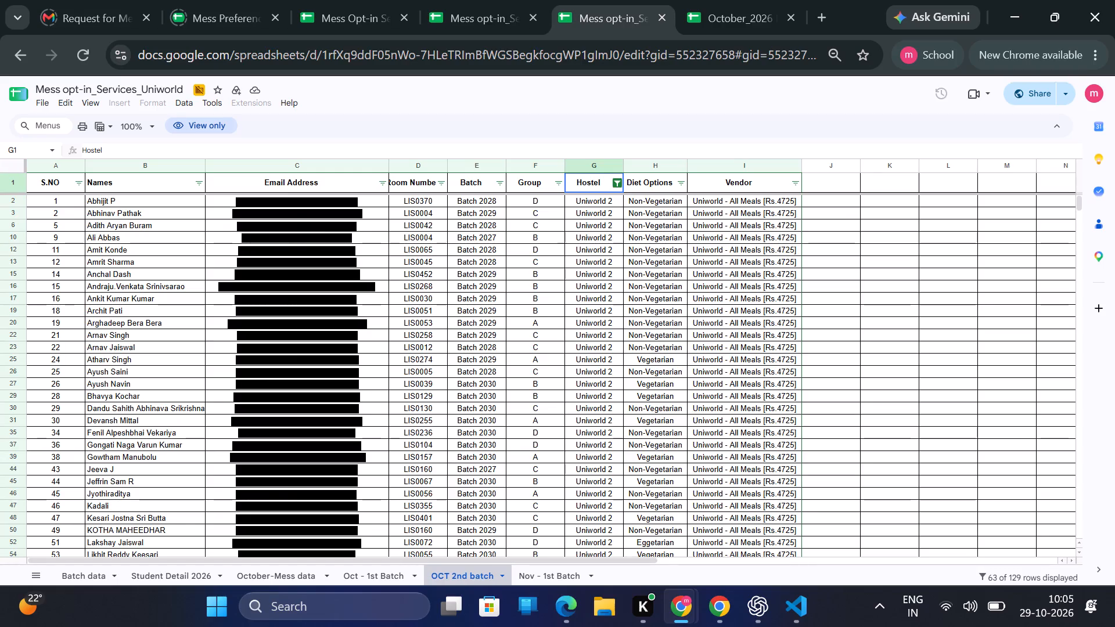
left_click(382, 181)
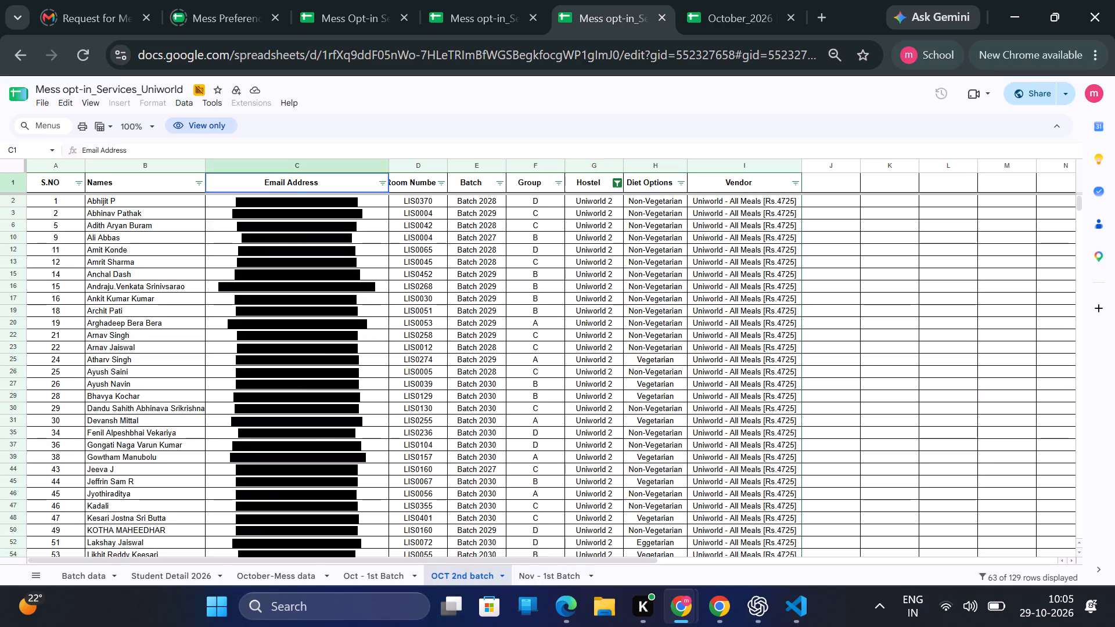
left_click(382, 181)
left_click_drag(35, 175, 759, 193)
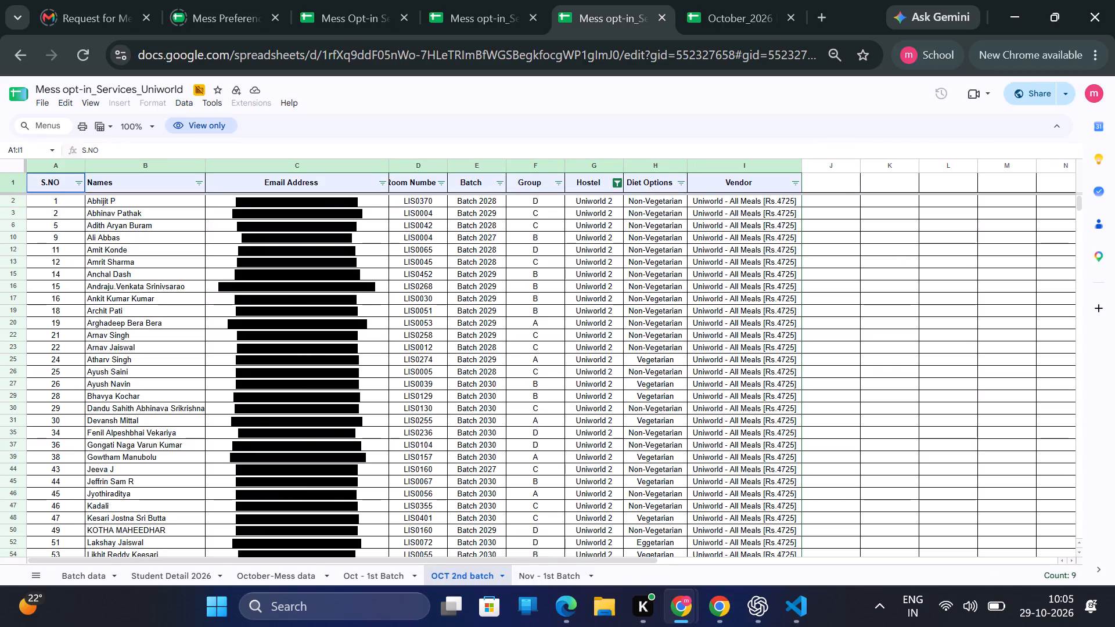
left_click_drag(759, 193, 765, 176)
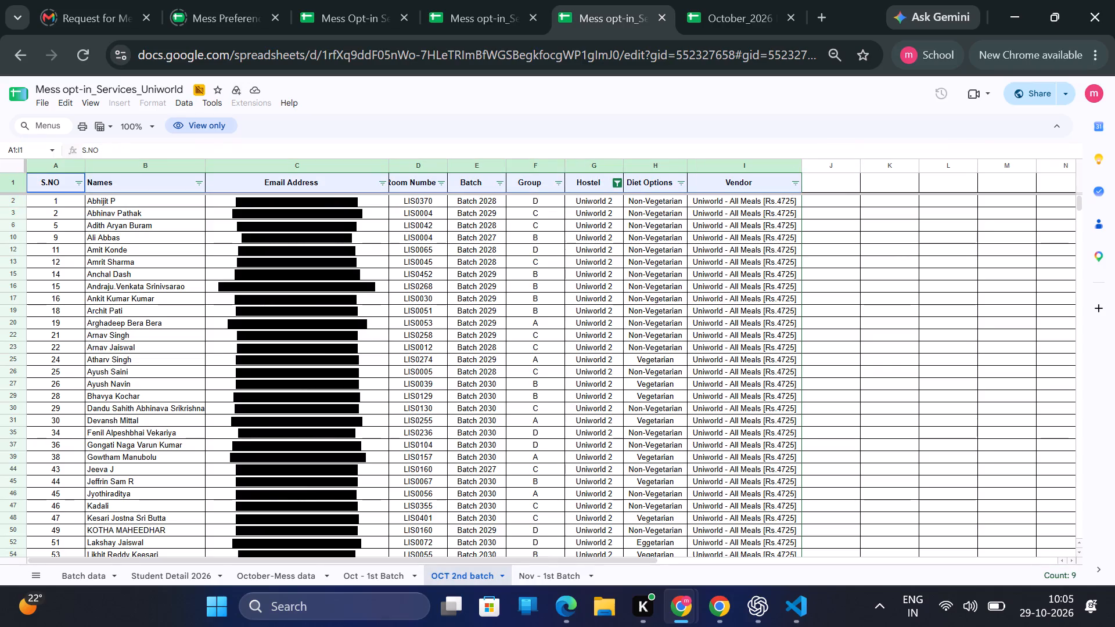
left_click(189, 109)
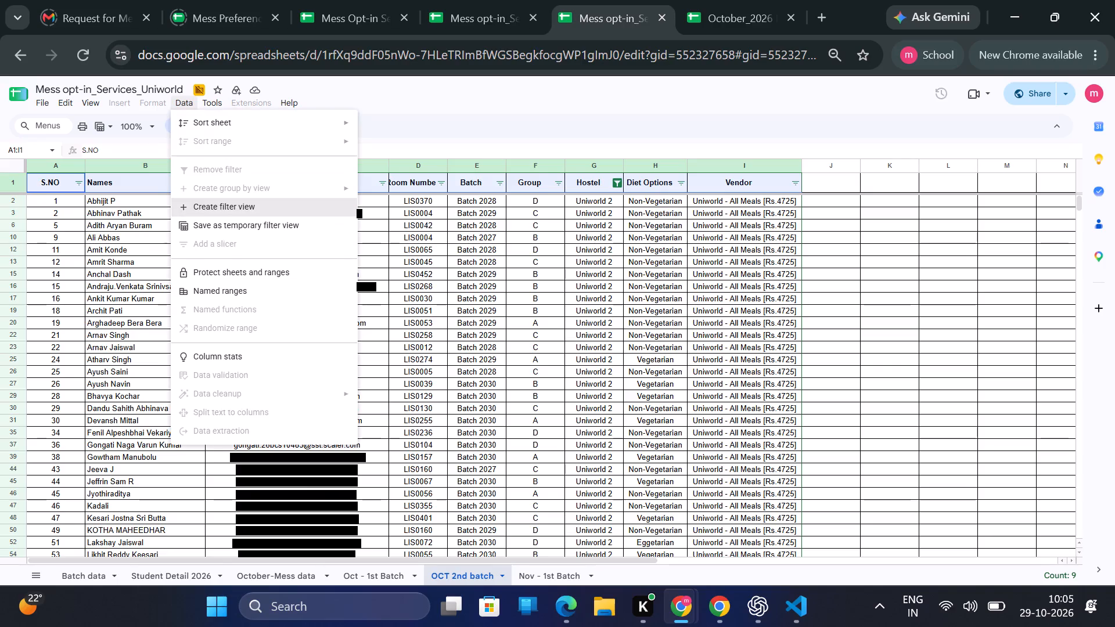
left_click(258, 200)
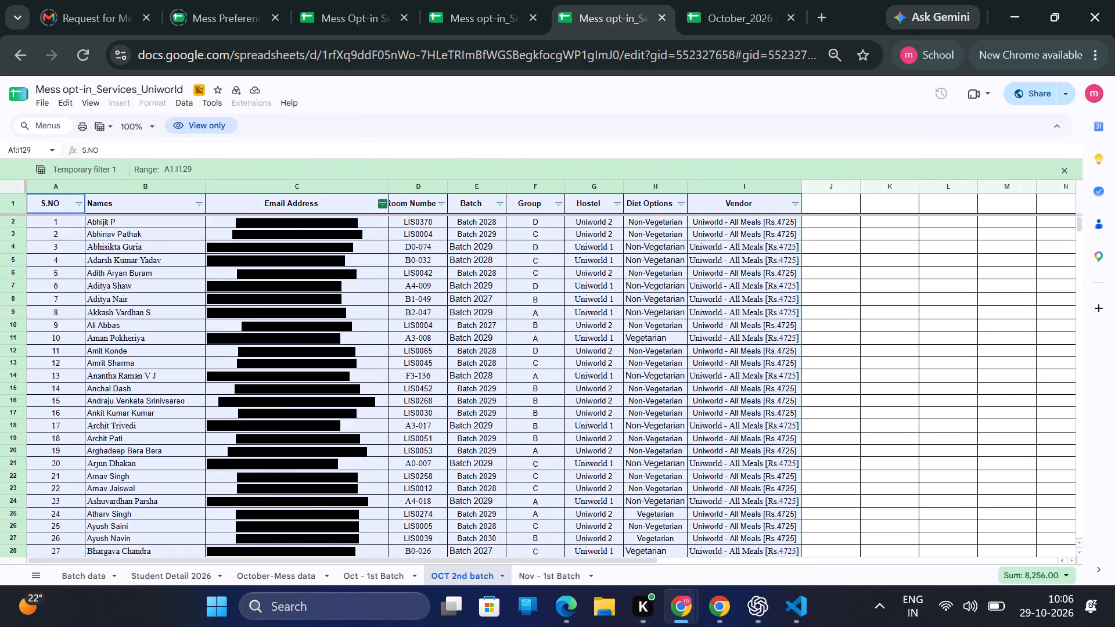
left_click(917, 314)
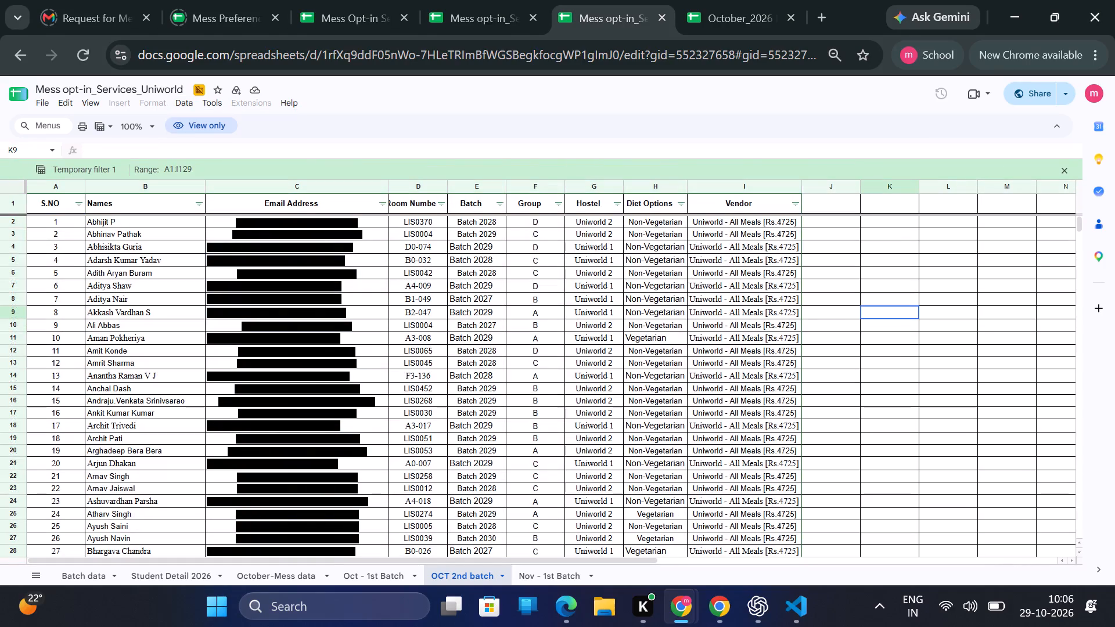
Filter the Email Address column on the OCT 2nd batch sheet by condition, text contains 23bcs.
left_click(380, 204)
scroll(346, 319, "down", 1)
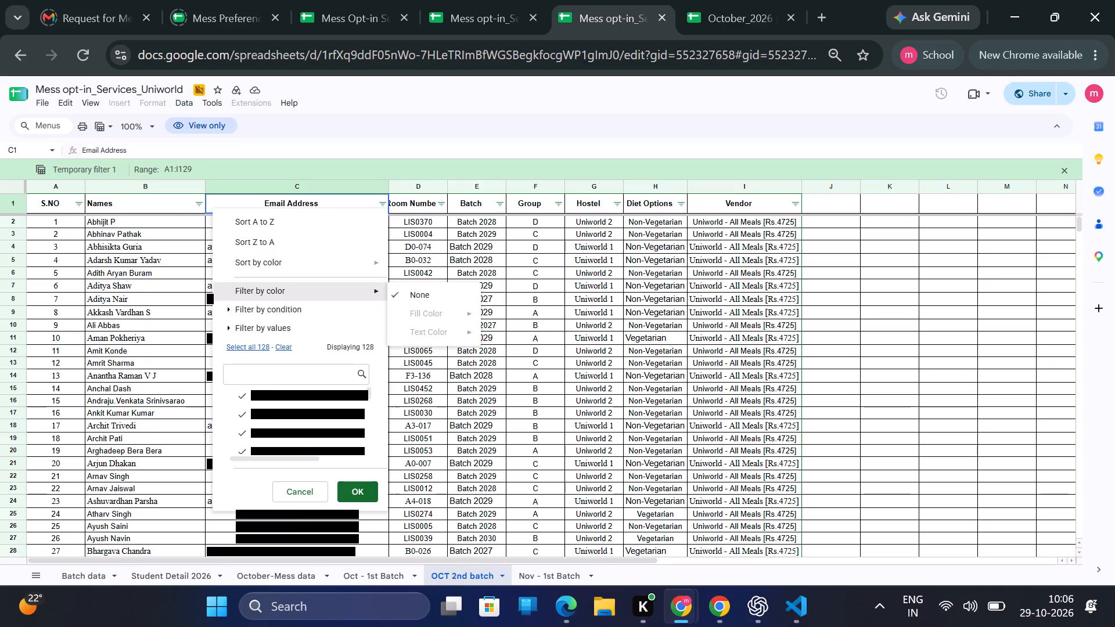
left_click(252, 309)
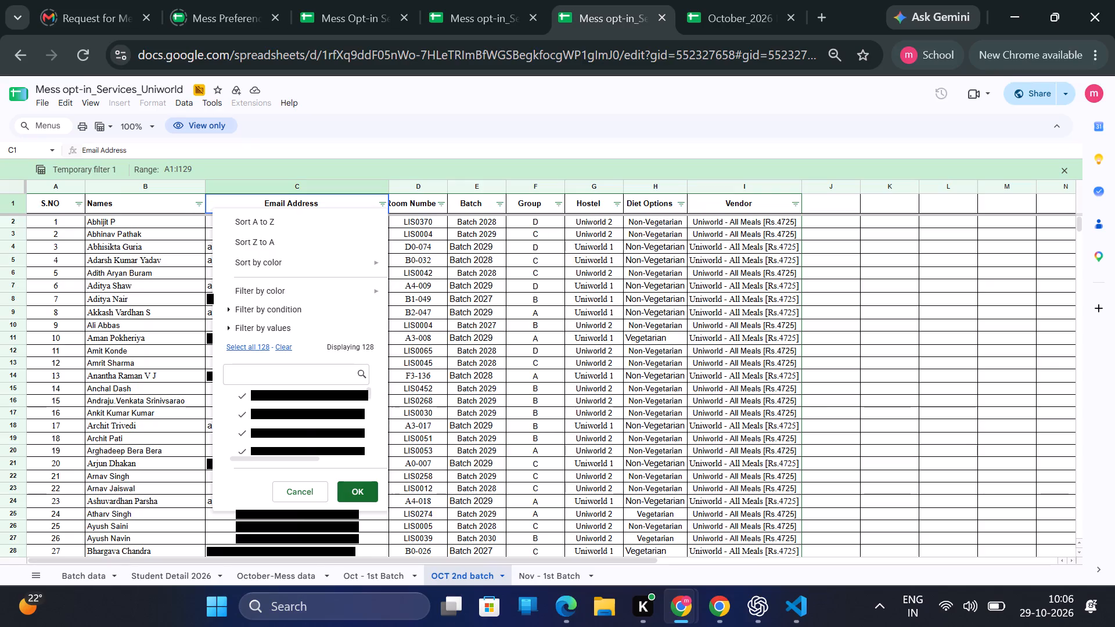
left_click(269, 340)
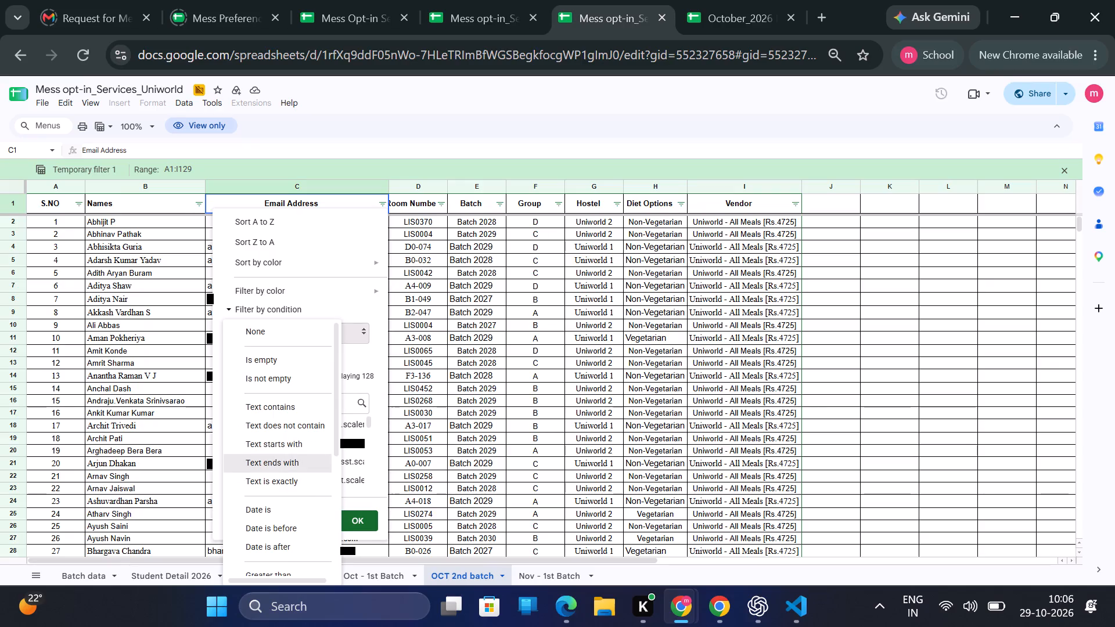
left_click(292, 411)
left_click(274, 353)
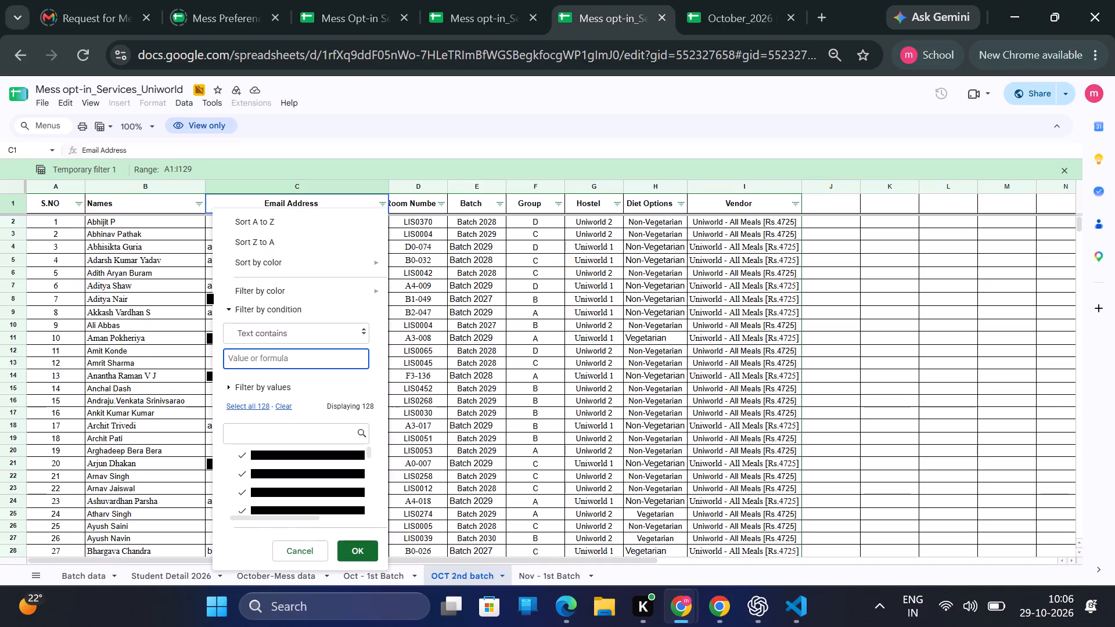
type("23")
type("bcs")
left_click(348, 546)
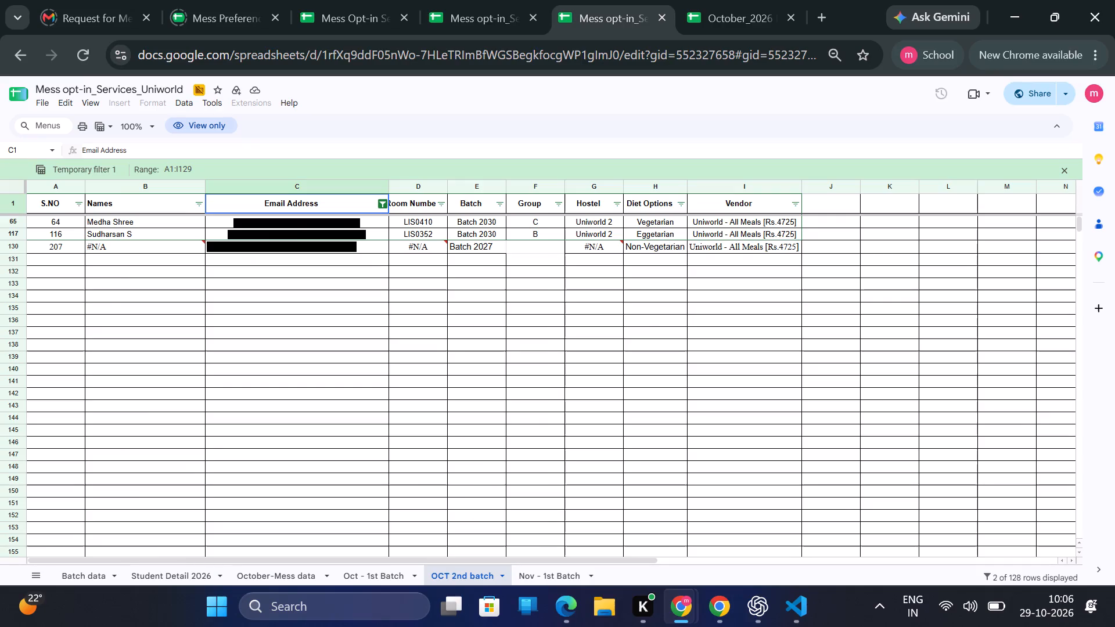
Change the Email Address filter text on the OCT 2nd batch sheet to 24bcs and review the filtered rows.
left_click(380, 198)
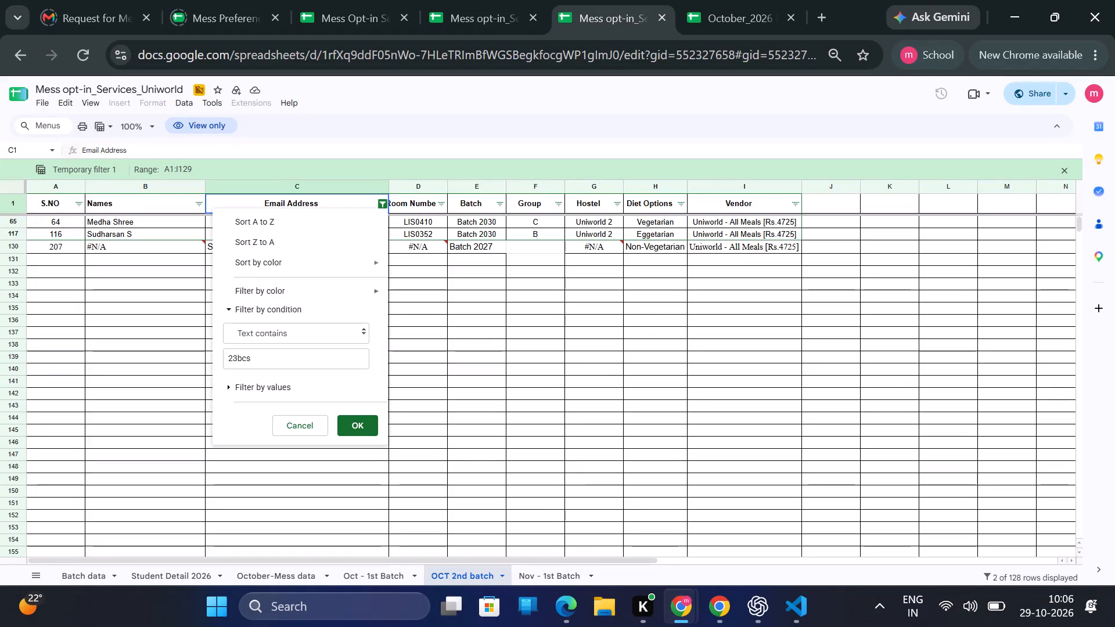
left_click(236, 350)
key("BackSpace")
key("4")
left_click(359, 420)
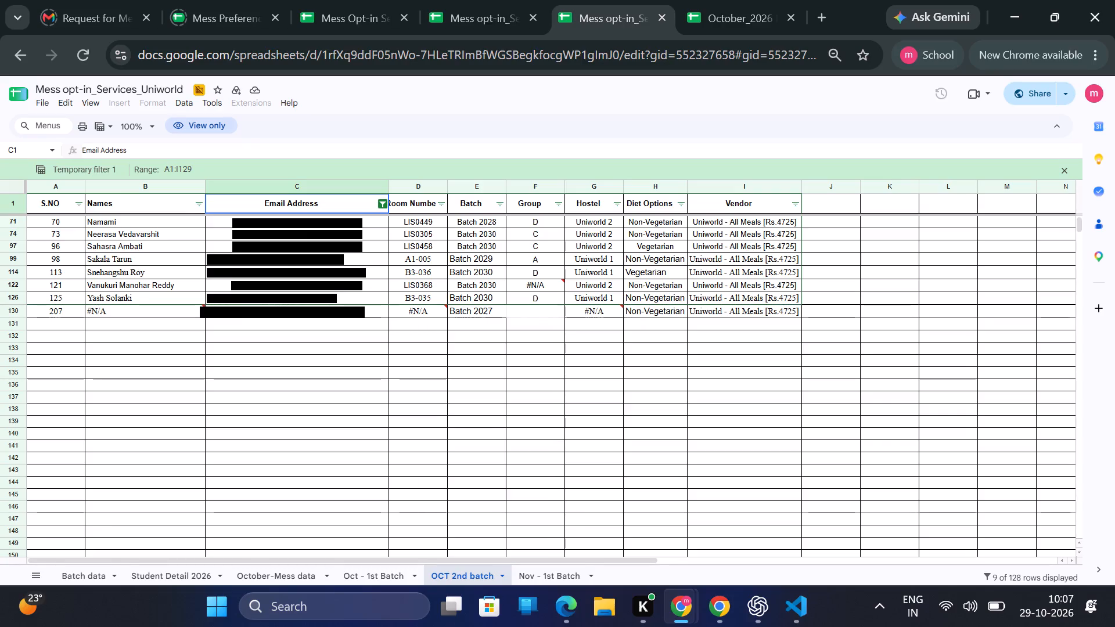
scroll(624, 224, "up", 1)
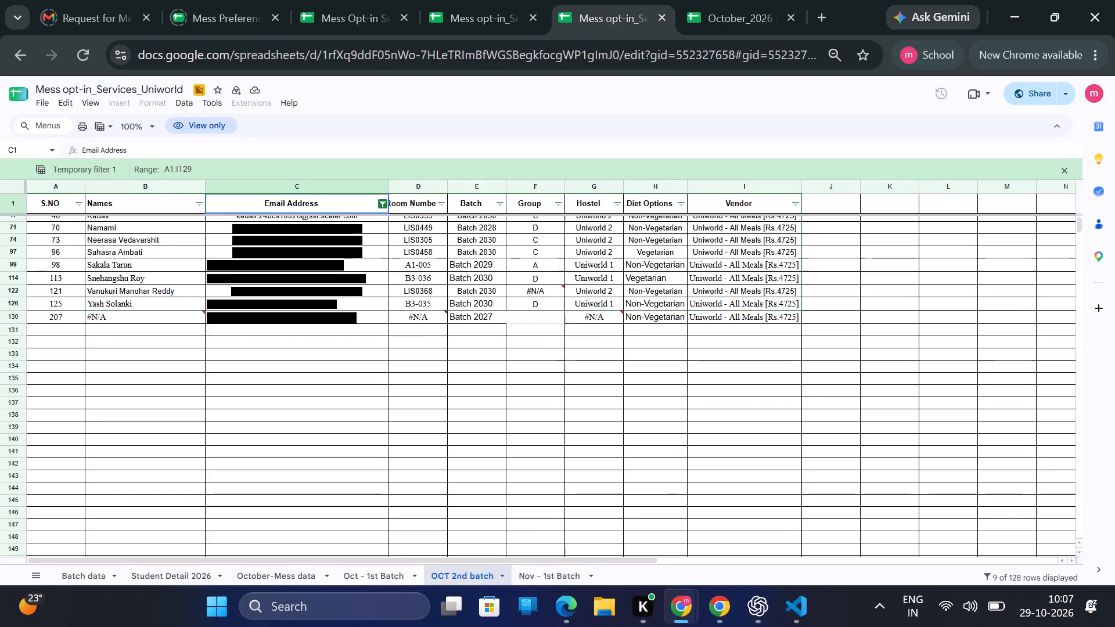
scroll(624, 224, "up", 1)
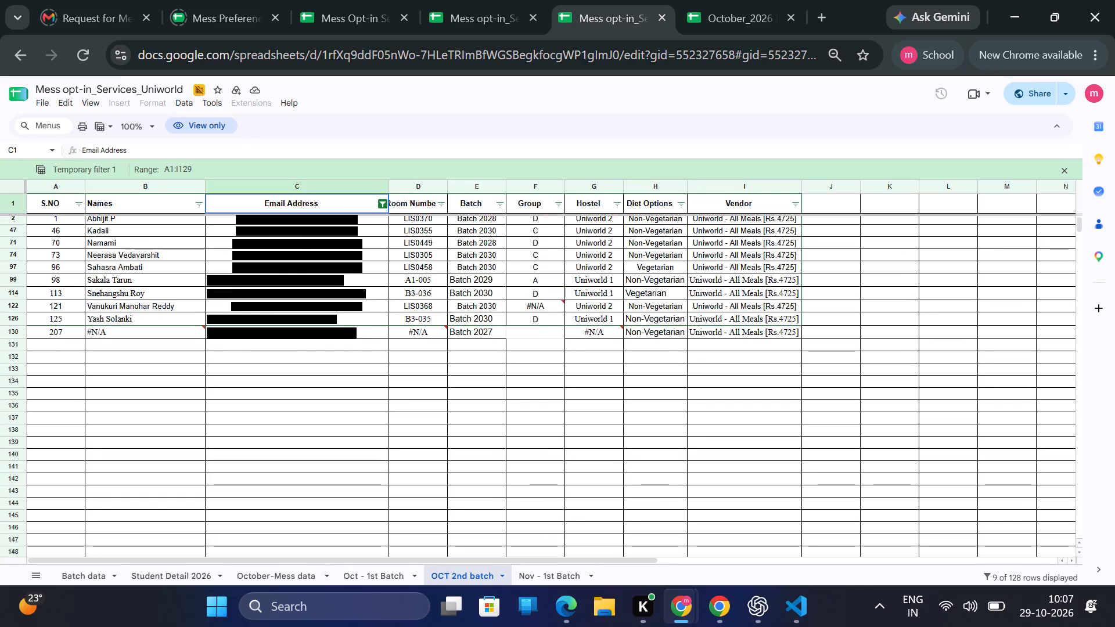
Change the Email Address filter text on the OCT 2nd batch sheet to 25bcs.
left_click(383, 206)
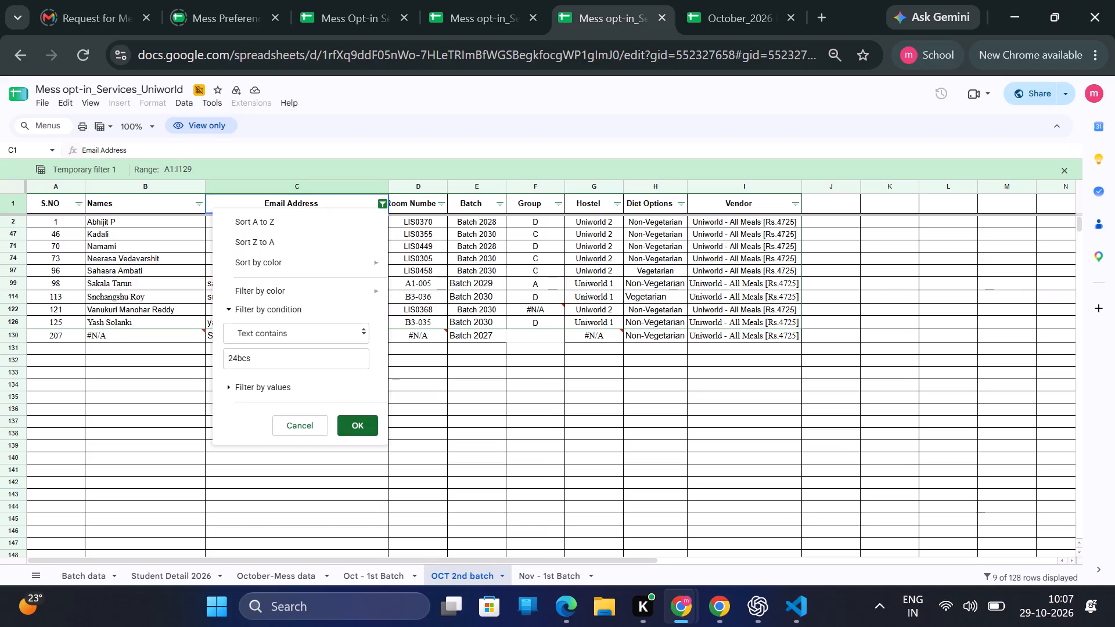
left_click(236, 356)
key("BackSpace")
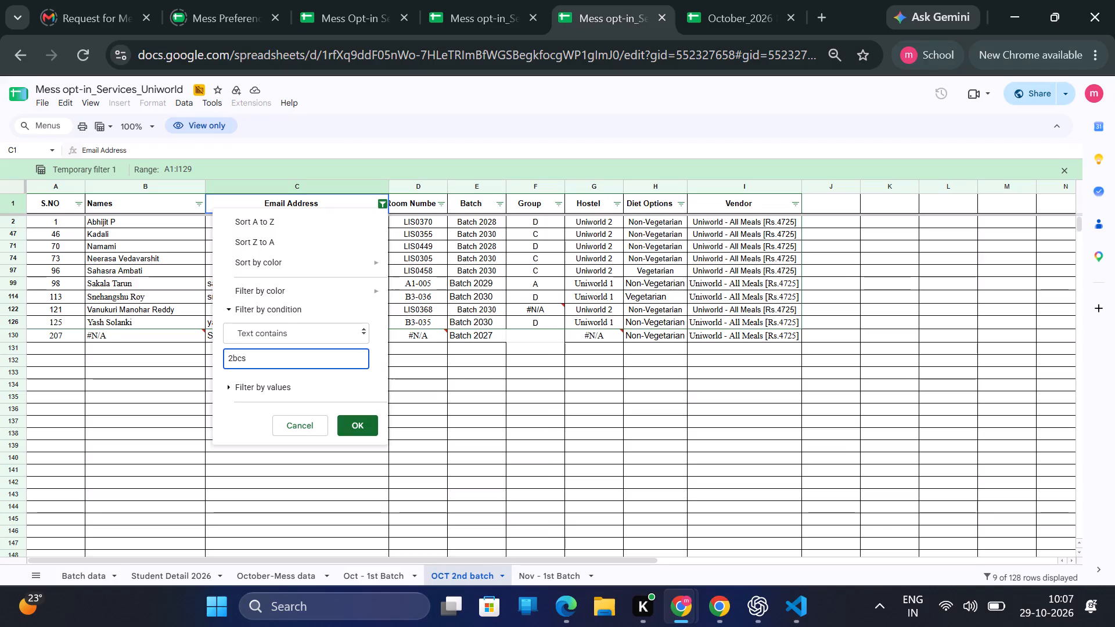
key("5")
left_click(339, 426)
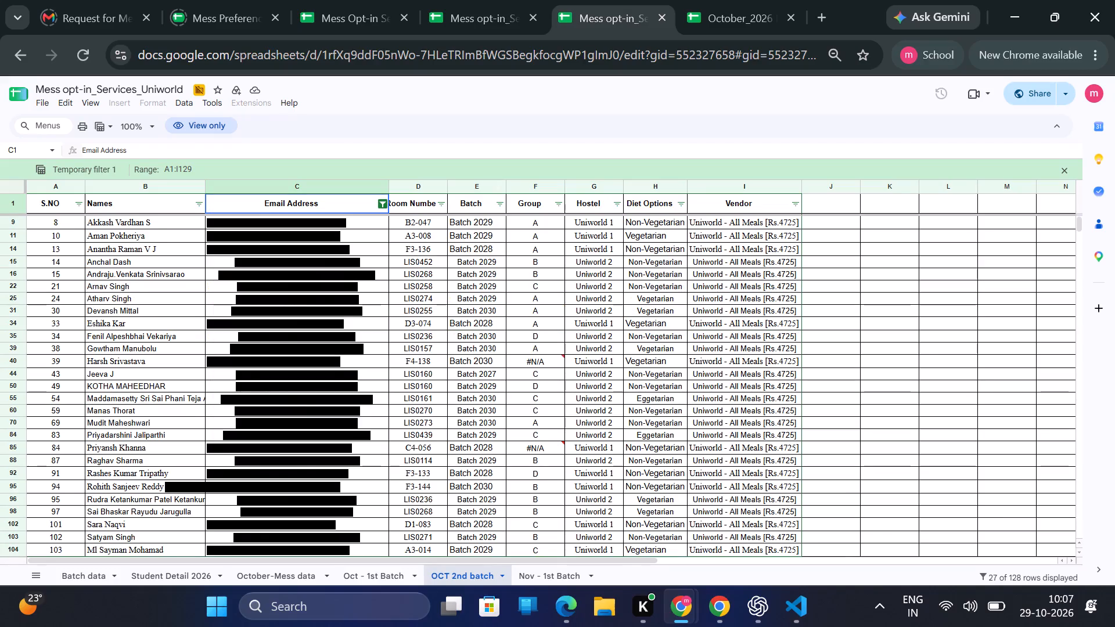
Filter the Group column on the OCT 2nd batch sheet to groups B and C, deselecting A, D and #N/A.
left_click(553, 200)
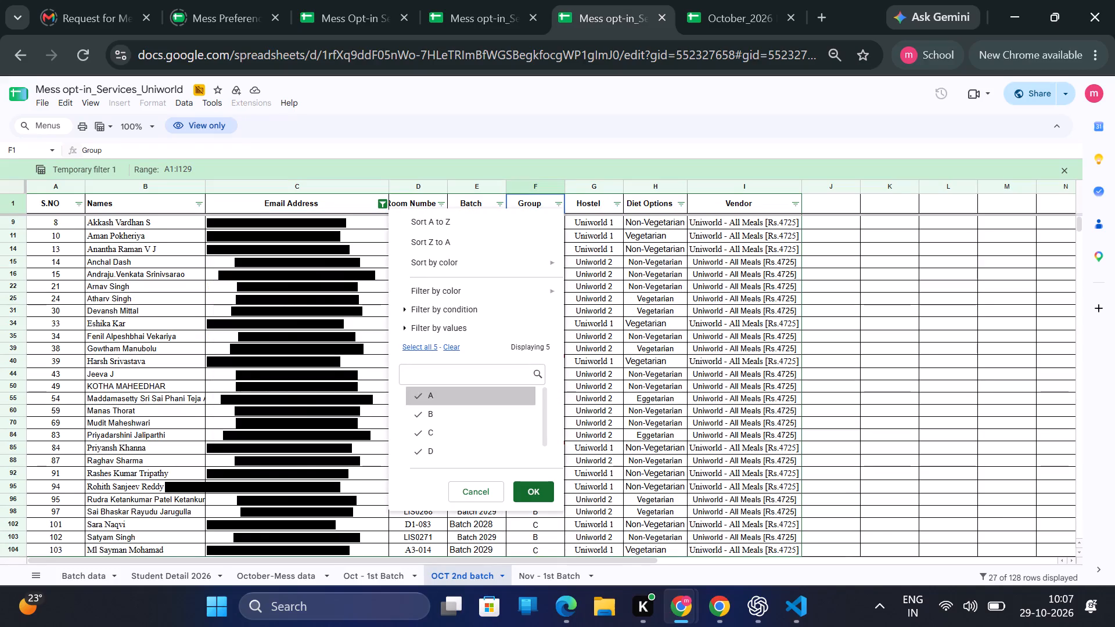
left_click(440, 388)
left_click(451, 457)
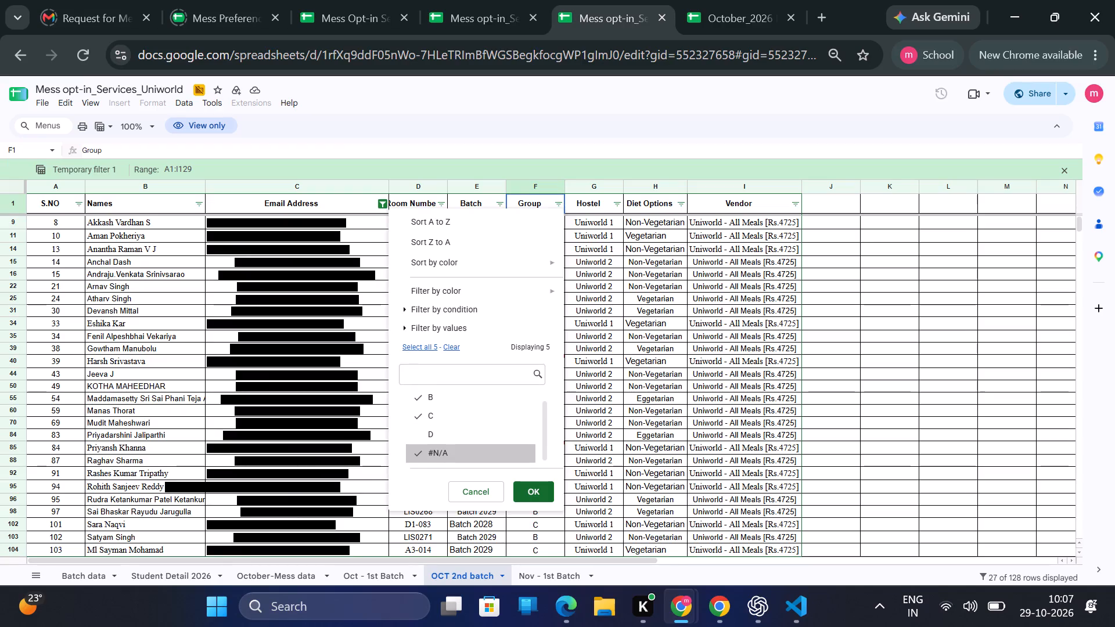
left_click(454, 453)
scroll(454, 453, "up", 1)
scroll(454, 453, "down", 1)
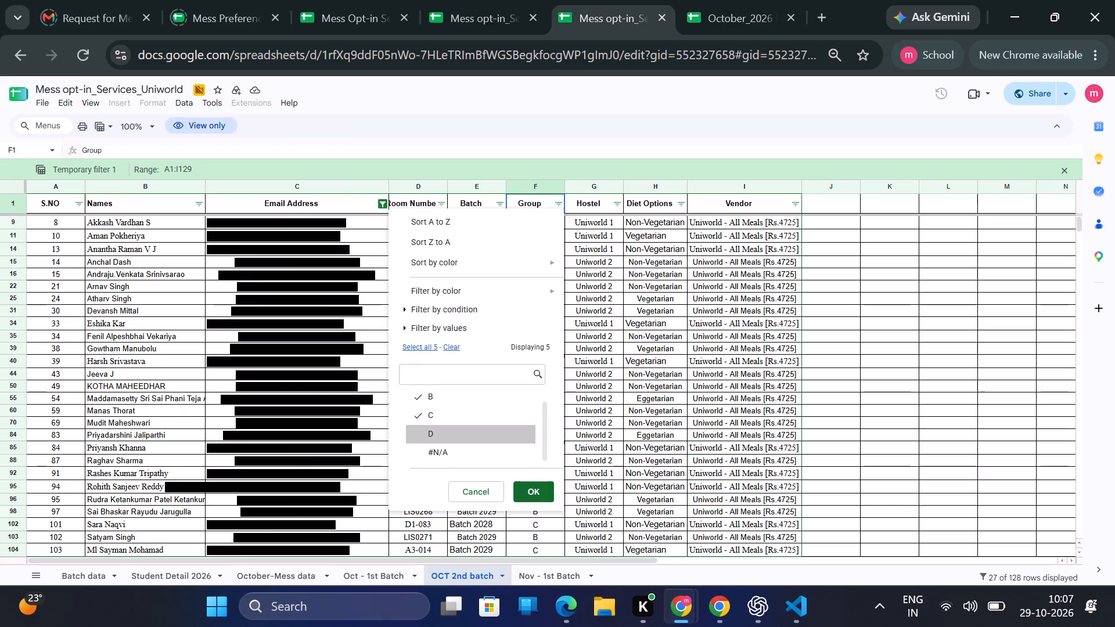
left_click(532, 481)
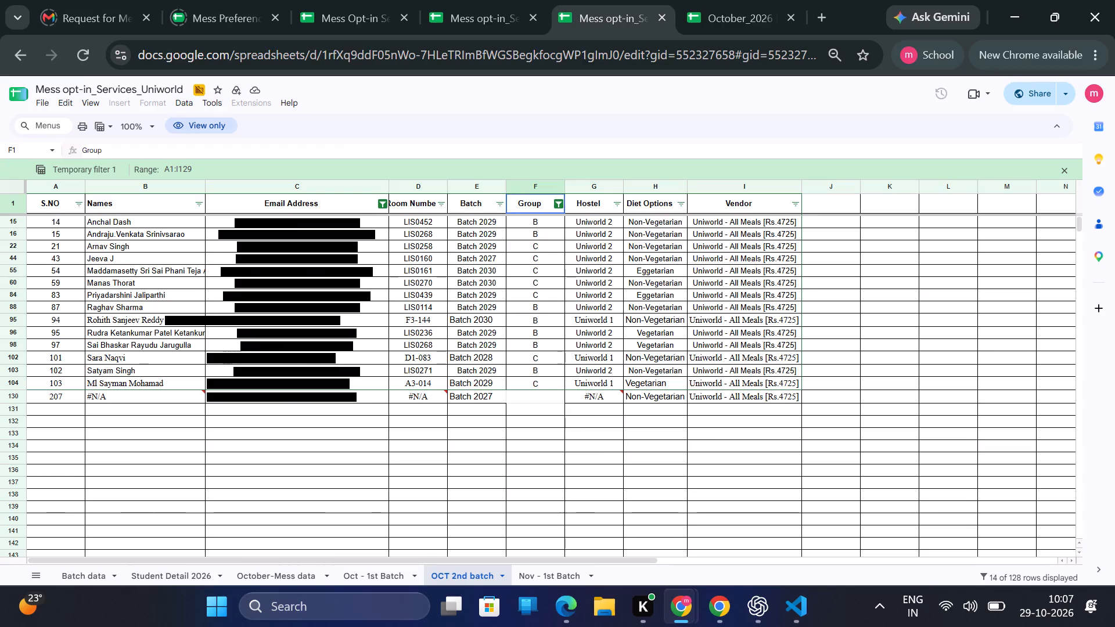
scroll(605, 247, "up", 1)
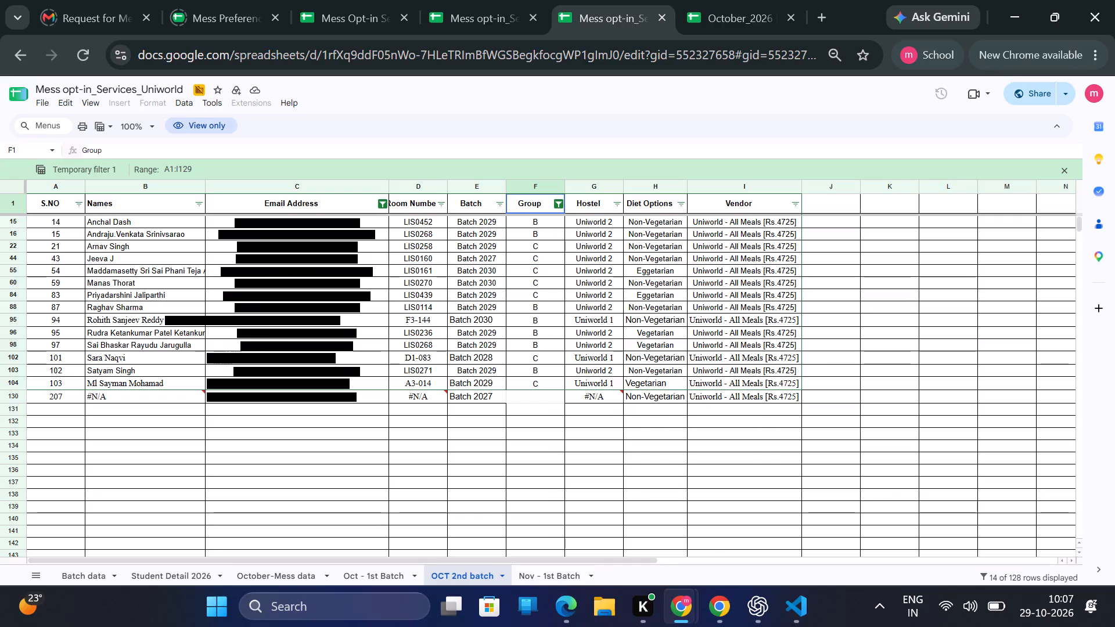
scroll(613, 320, "up", 1)
Change the Email Address filter text on the OCT 2nd batch sheet to 26bcs.
left_click(379, 208)
left_click(233, 356)
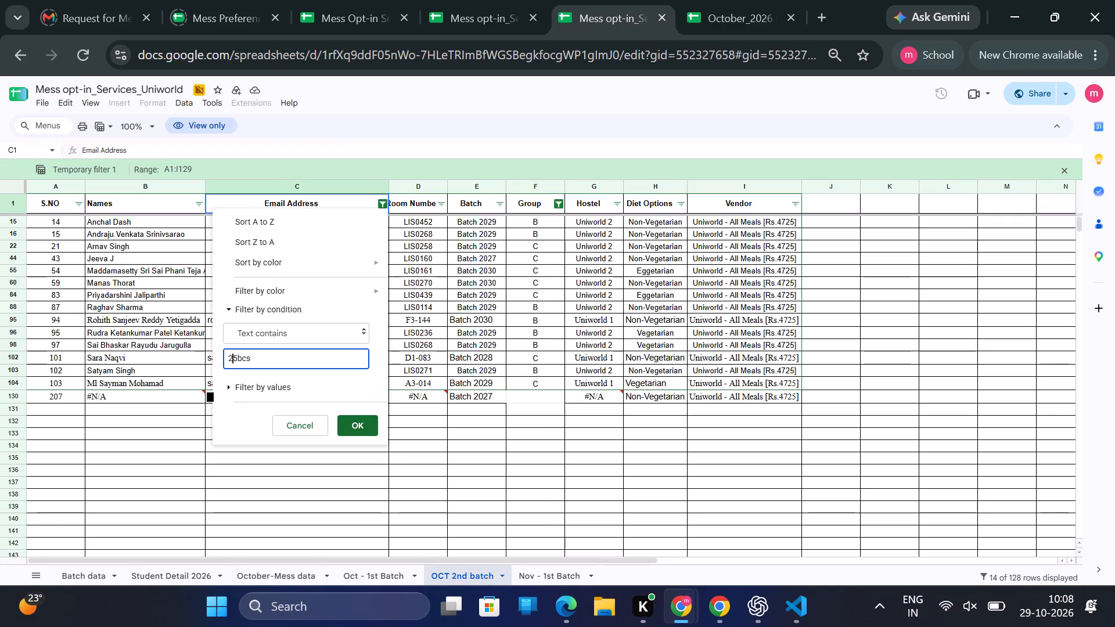
key("Delete")
key("6")
left_click(362, 434)
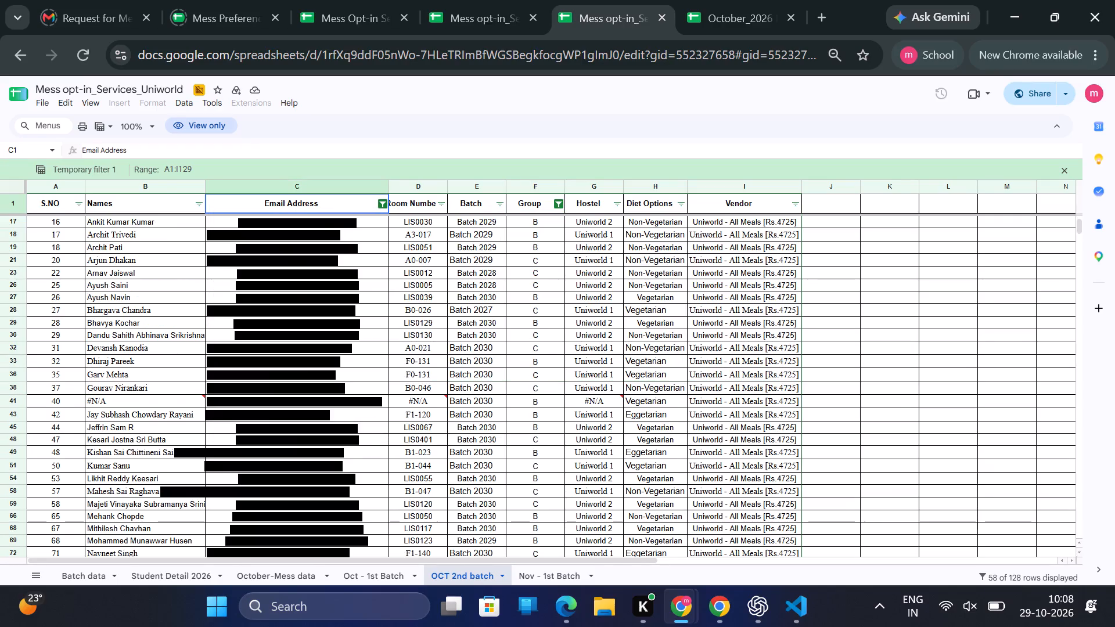
Change the Group filter on the OCT 2nd batch sheet to group A only, clearing the other groups.
left_click(556, 207)
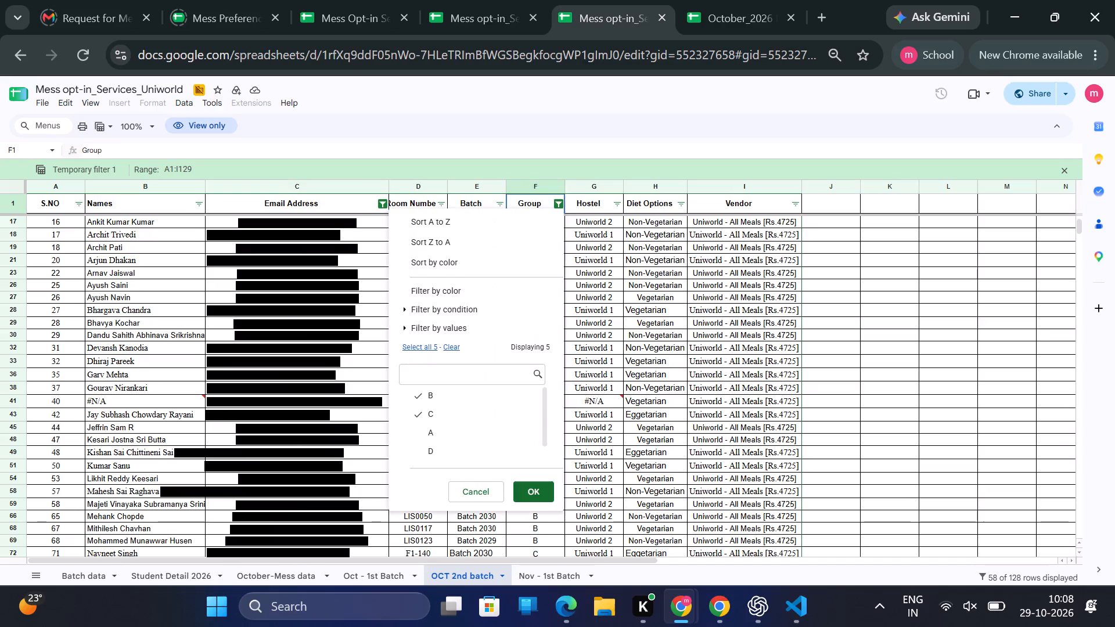
left_click(446, 346)
scroll(446, 410, "up", 1)
left_click(456, 439)
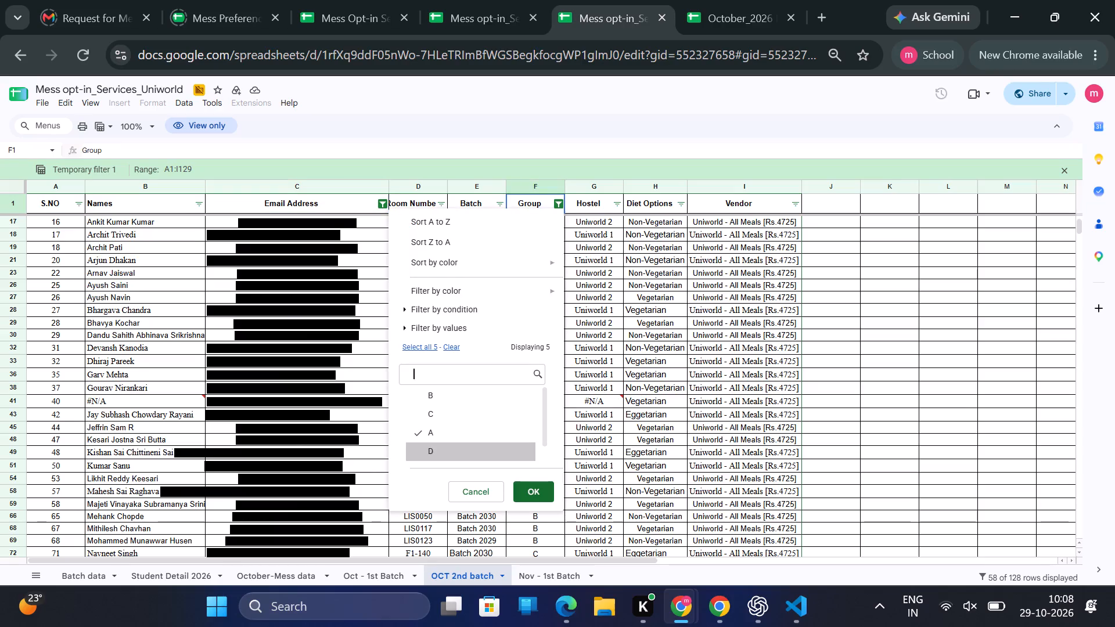
left_click(535, 492)
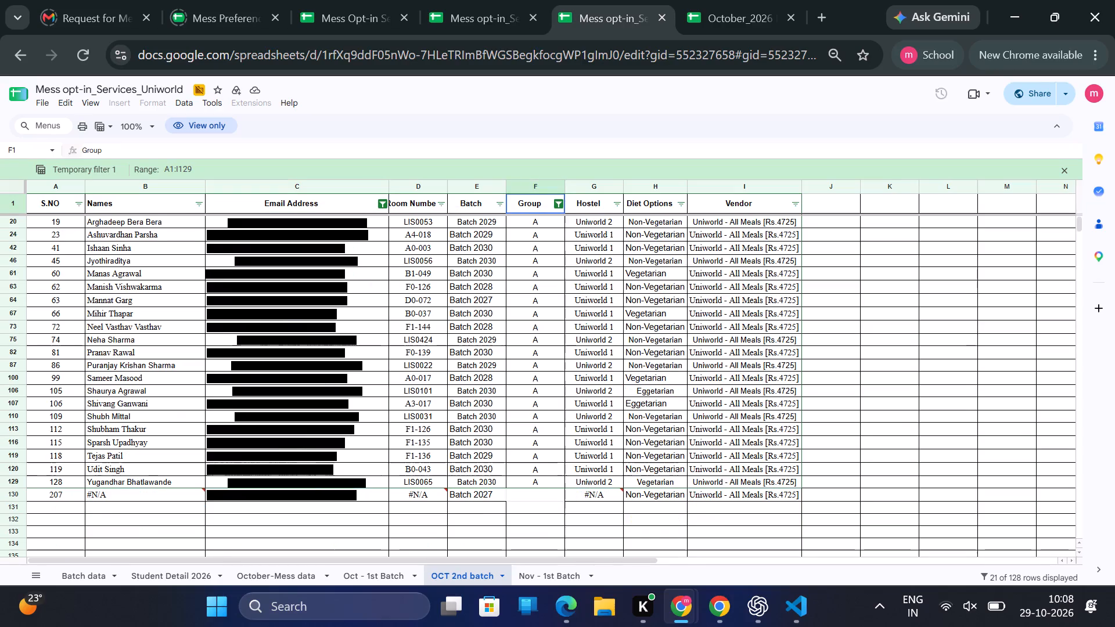
Go through the Hostel column of the filtered group A rows and count the Uniworld 2 entries.
left_click(606, 480)
left_click(618, 385)
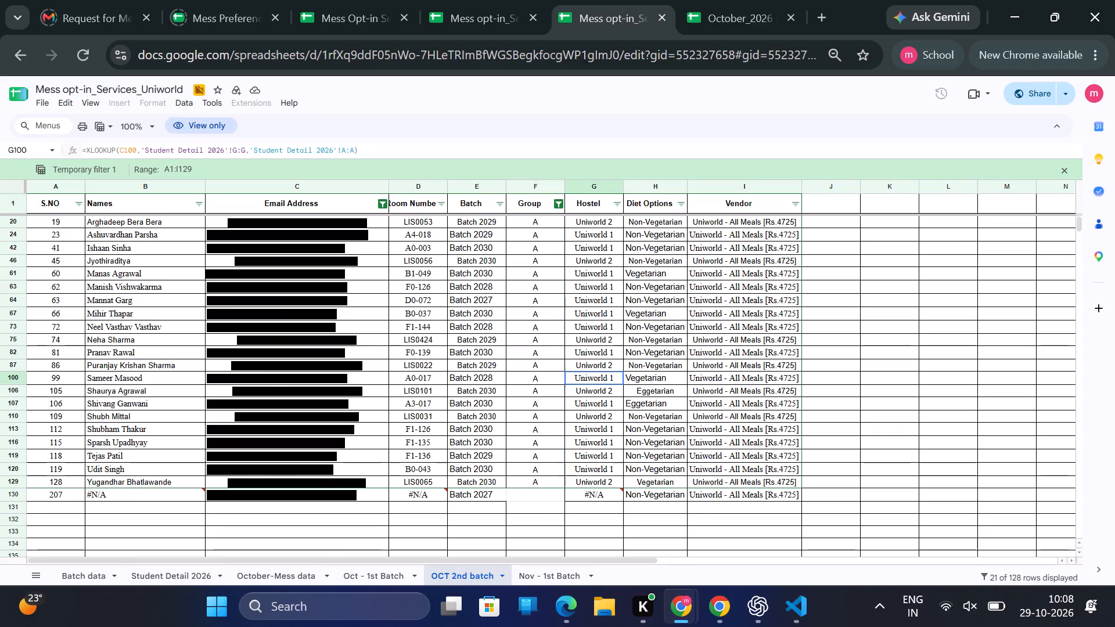
left_click(621, 388)
left_click(614, 485)
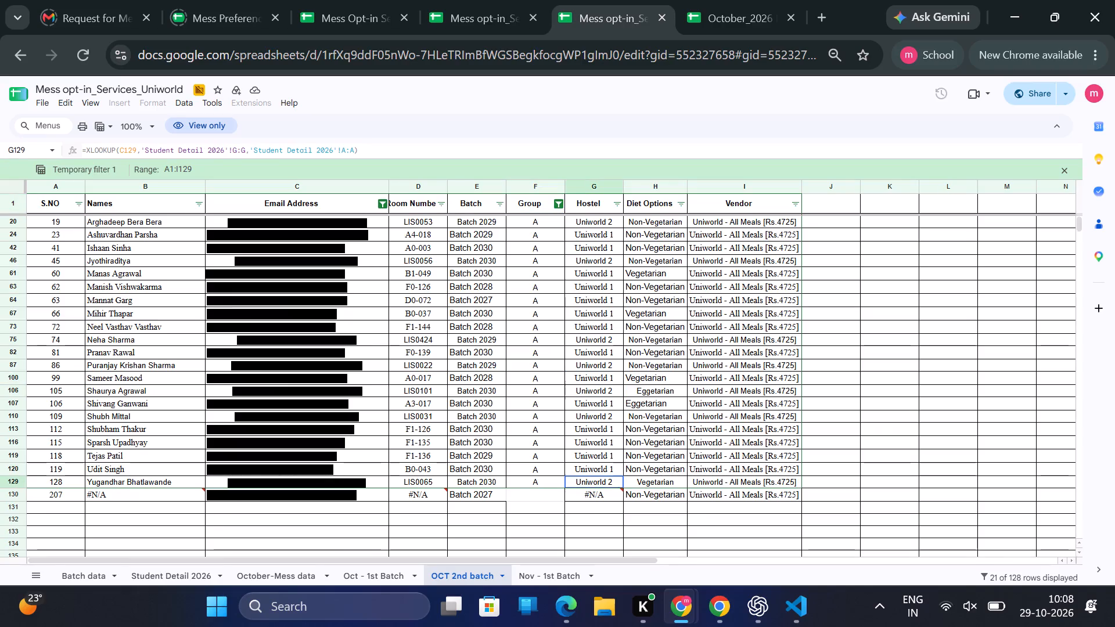
left_click(614, 417)
left_click(609, 391)
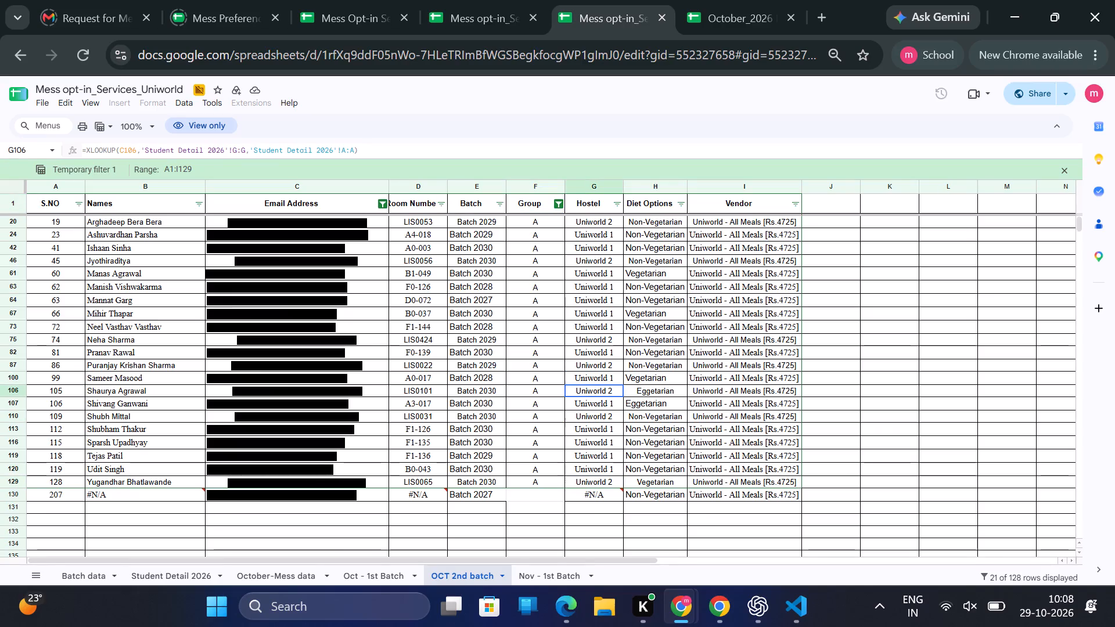
left_click(604, 365)
left_click(604, 337)
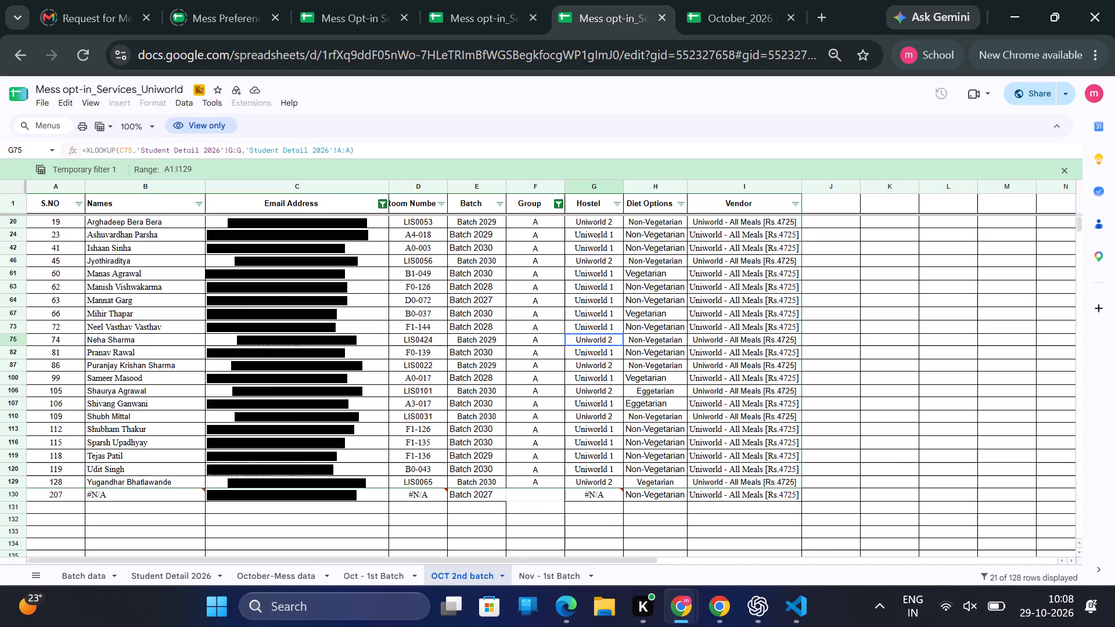
left_click(600, 252)
left_click(602, 258)
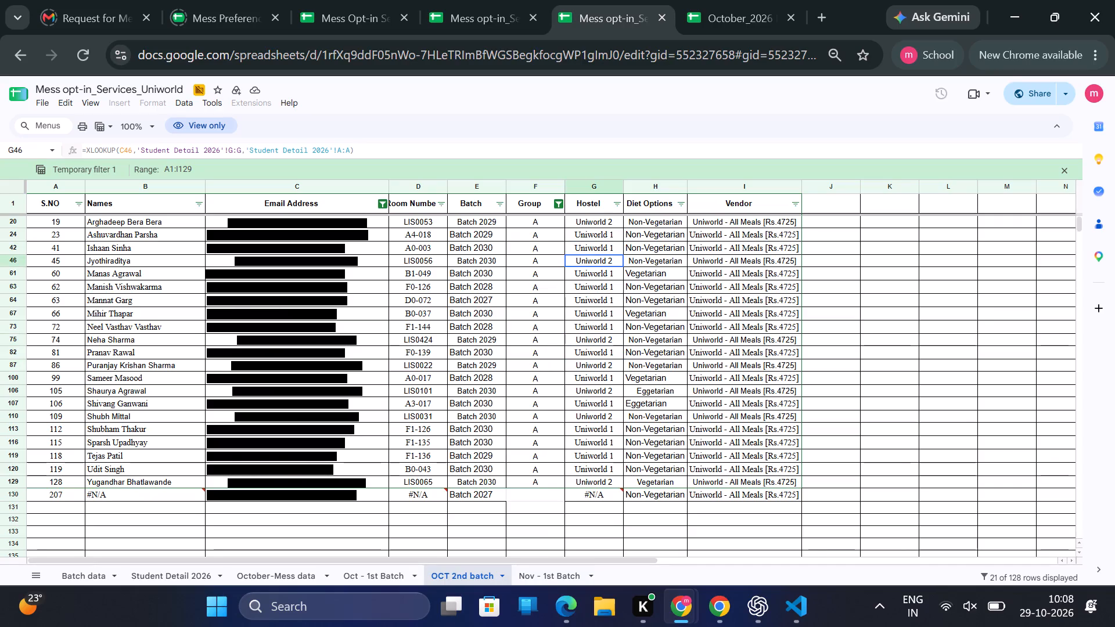
left_click(618, 223)
scroll(618, 223, "up", 3)
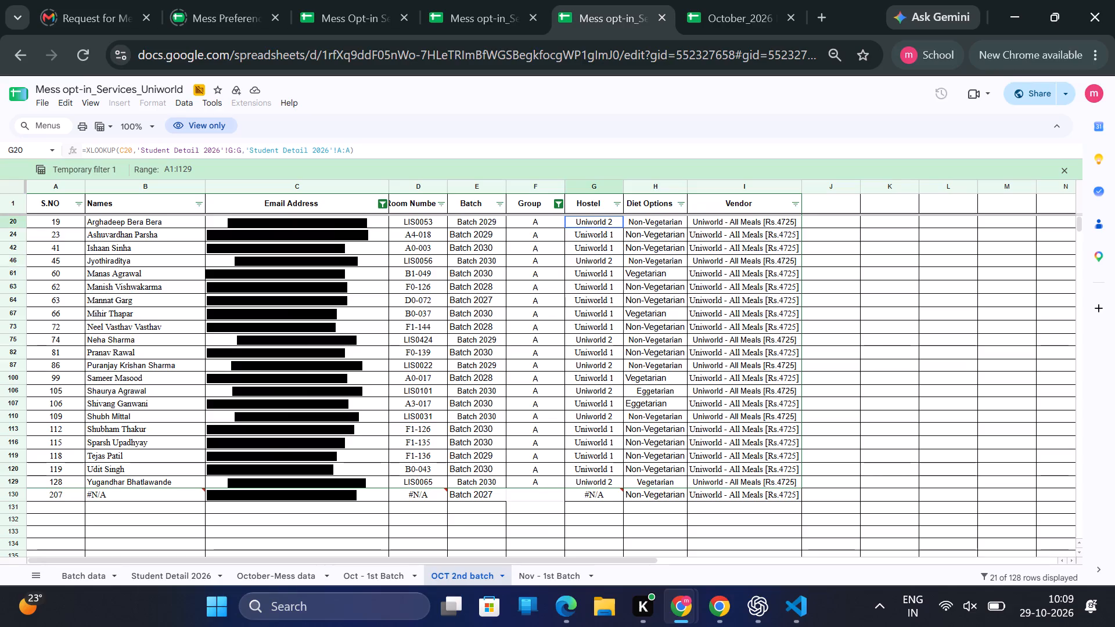
Switch to the Mess opt-in_Services_CT -Jain Food spreadsheet with its filtered Oct 2nd batch sheet.
left_click(478, 0)
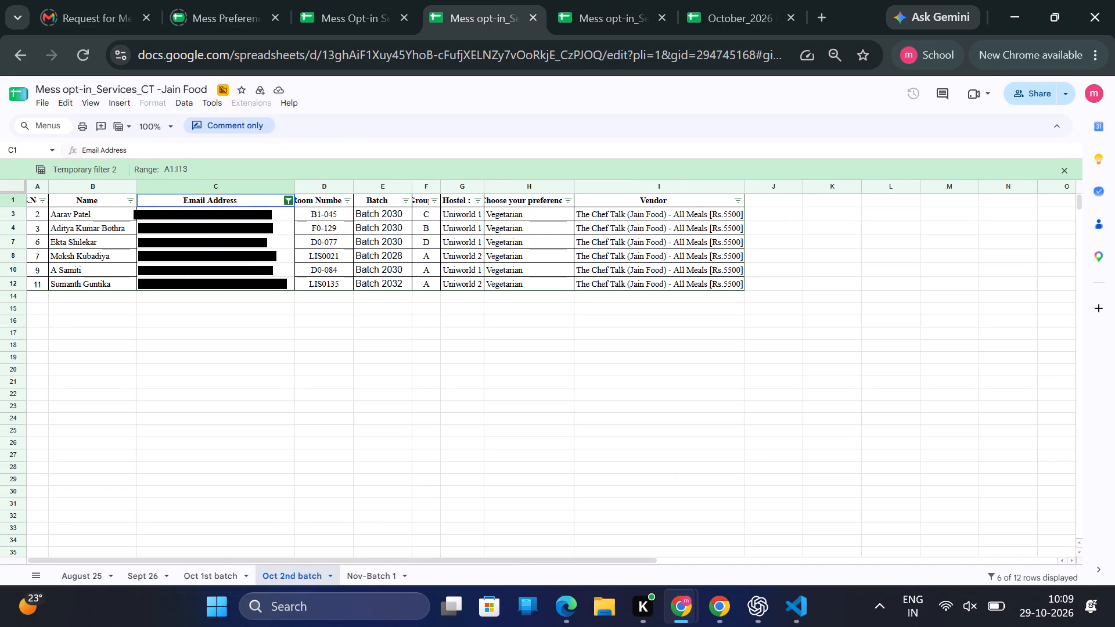
Check the filtered October second-batch sheets in the Uniworld and Chef Talk spreadsheets, then return to the CT Jain Food spreadsheet.
scroll(287, 433, "up", 1)
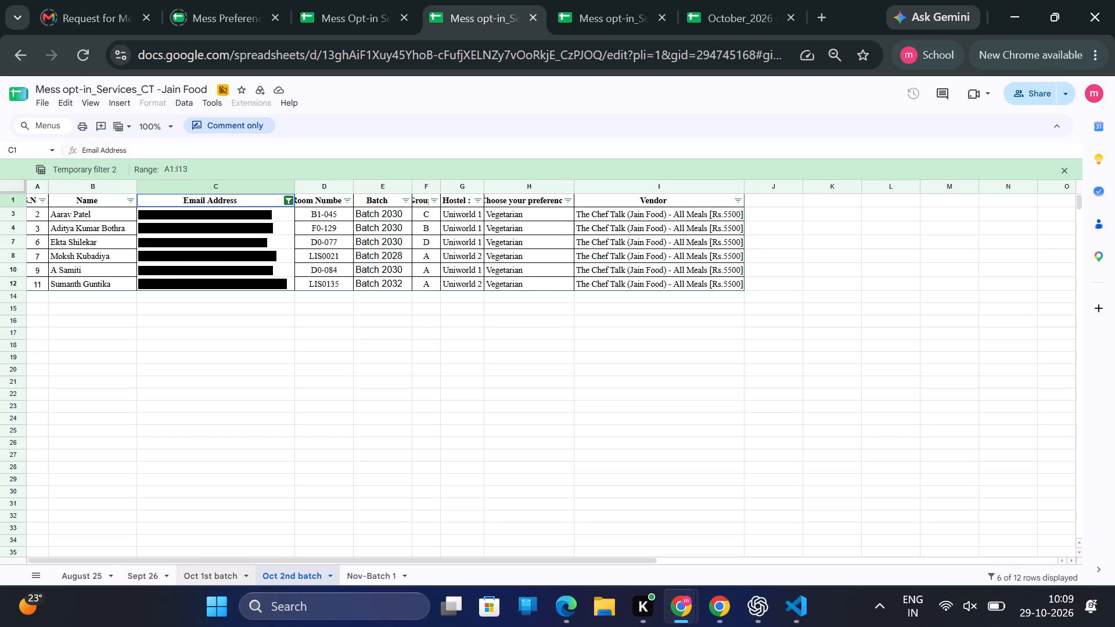
left_click(609, 12)
scroll(440, 278, "up", 1)
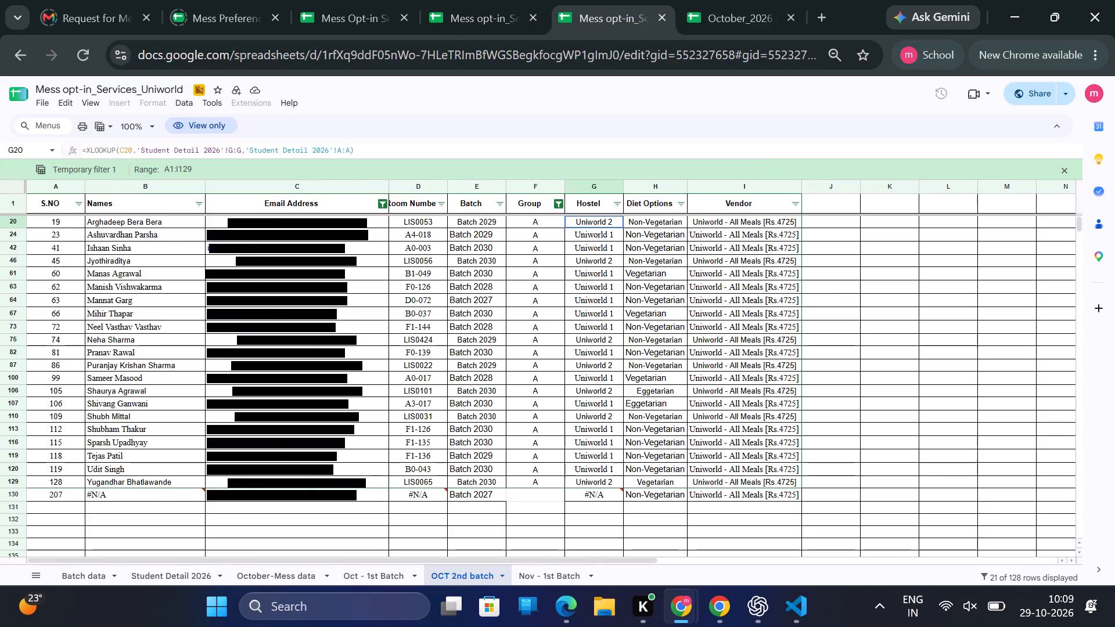
scroll(440, 278, "up", 1)
left_click(376, 0)
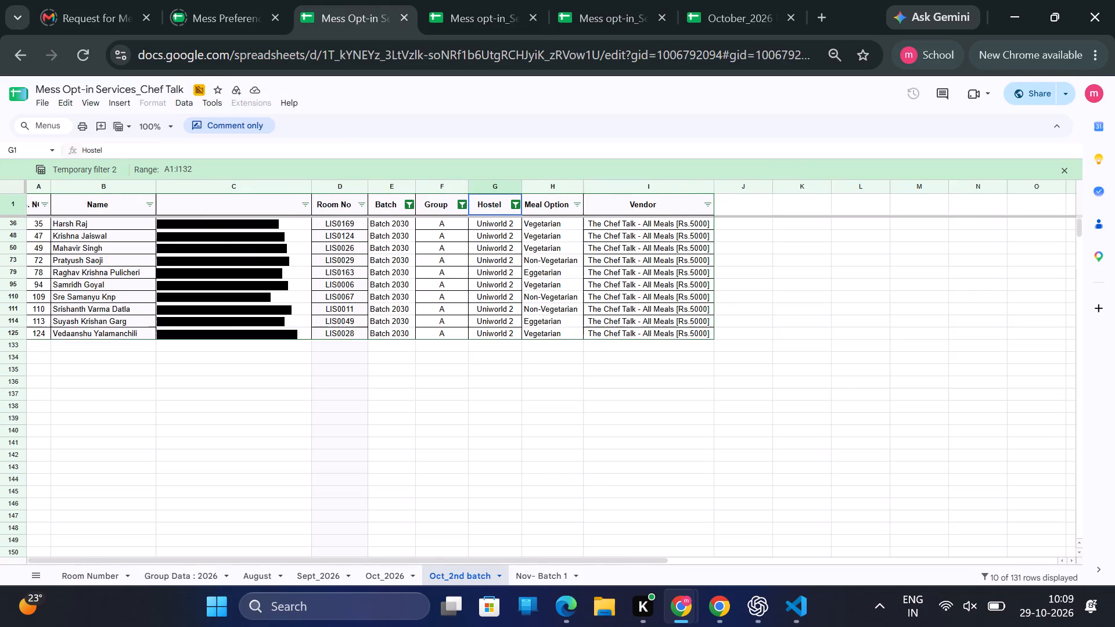
left_click(508, 0)
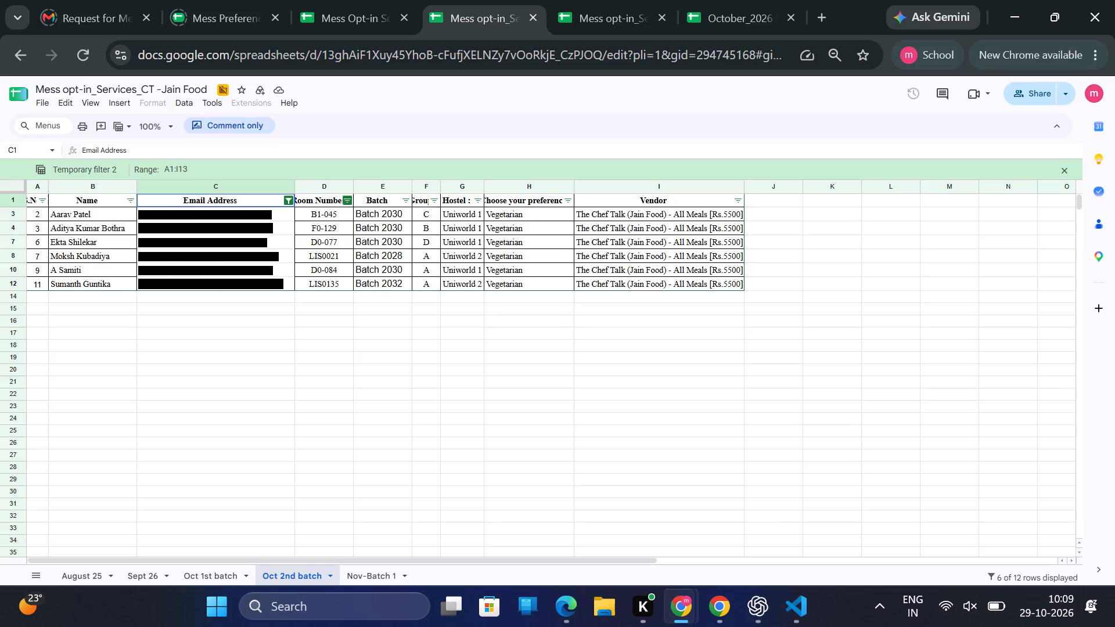
Filter the Group column on the Oct 2nd batch sheet to group A only, excluding B, C and D.
left_click(434, 205)
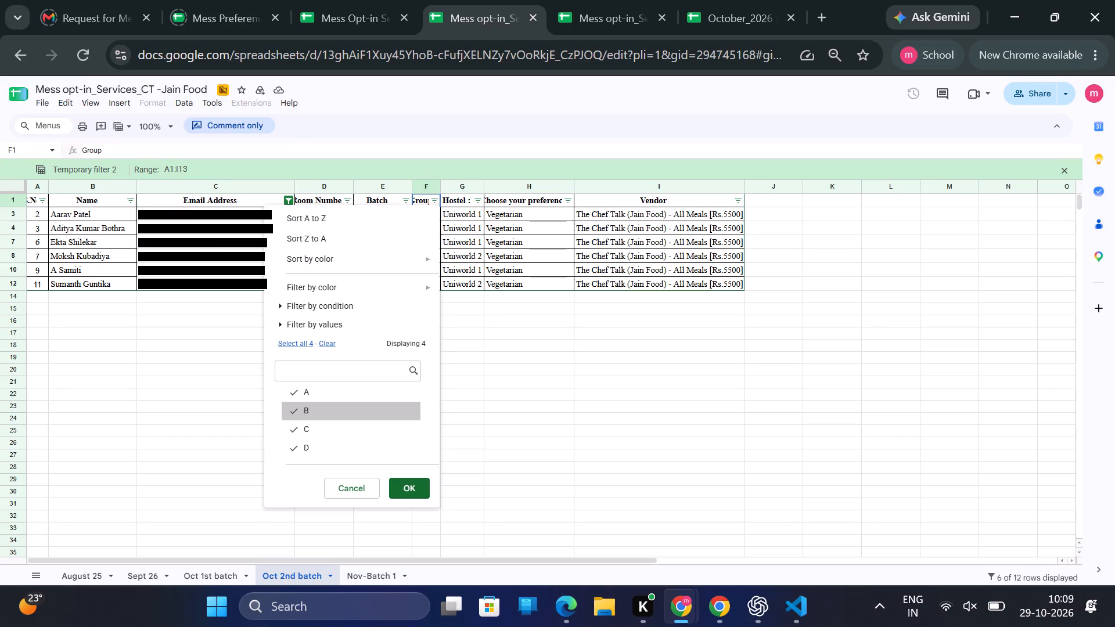
left_click(341, 415)
left_click(343, 420)
left_click(346, 446)
scroll(346, 446, "down", 1)
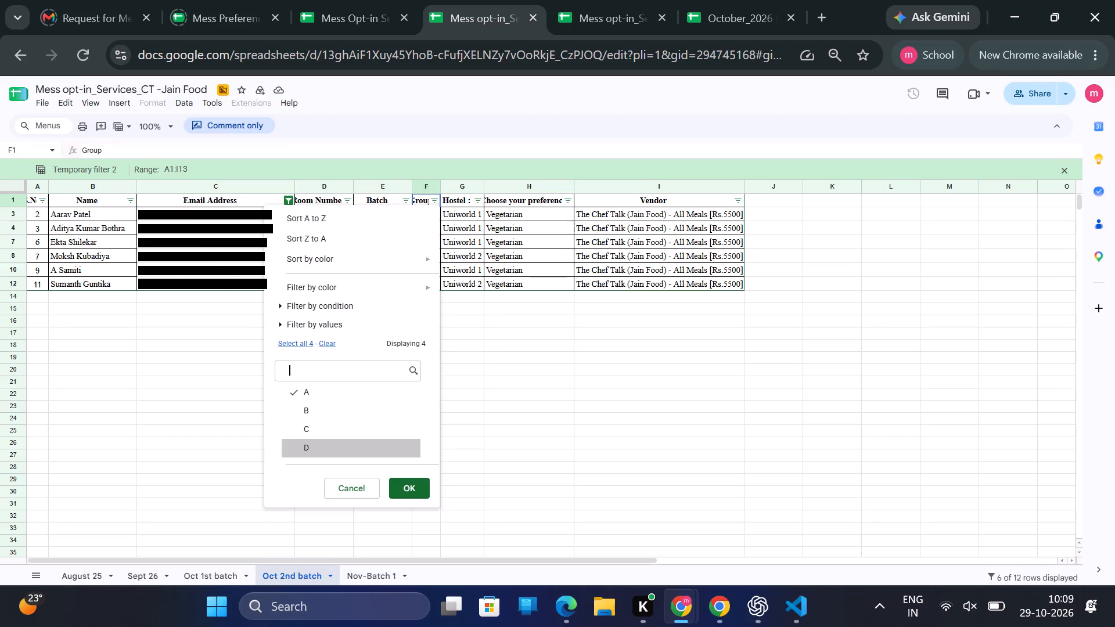
scroll(346, 446, "down", 1)
left_click(425, 491)
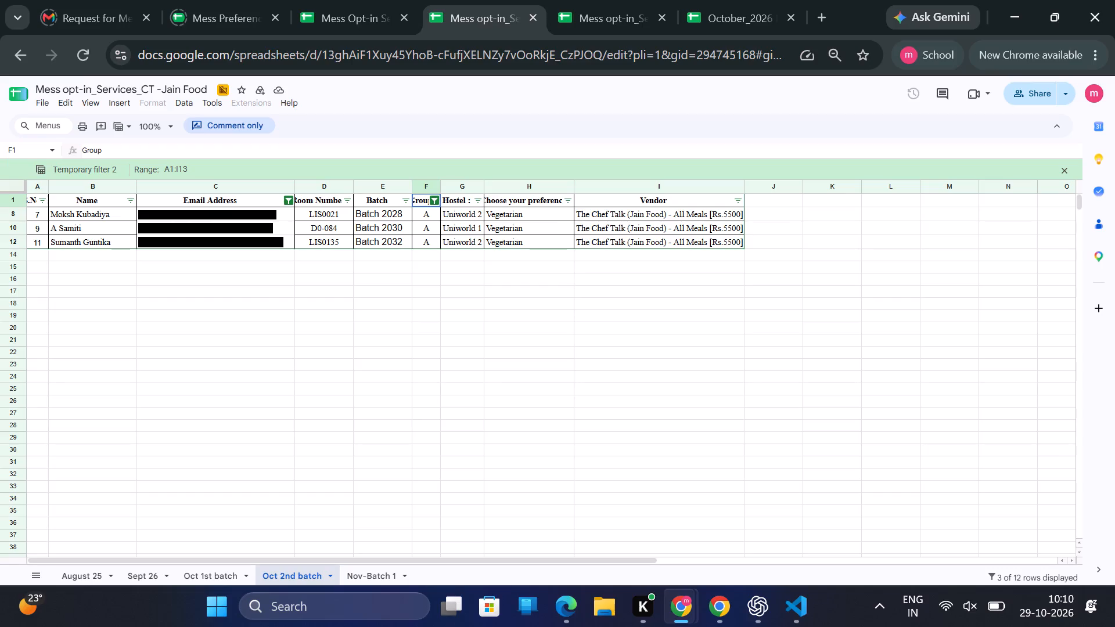
Change the Group filter on the Oct 2nd batch sheet to groups B and C, excluding group A.
left_click(432, 200)
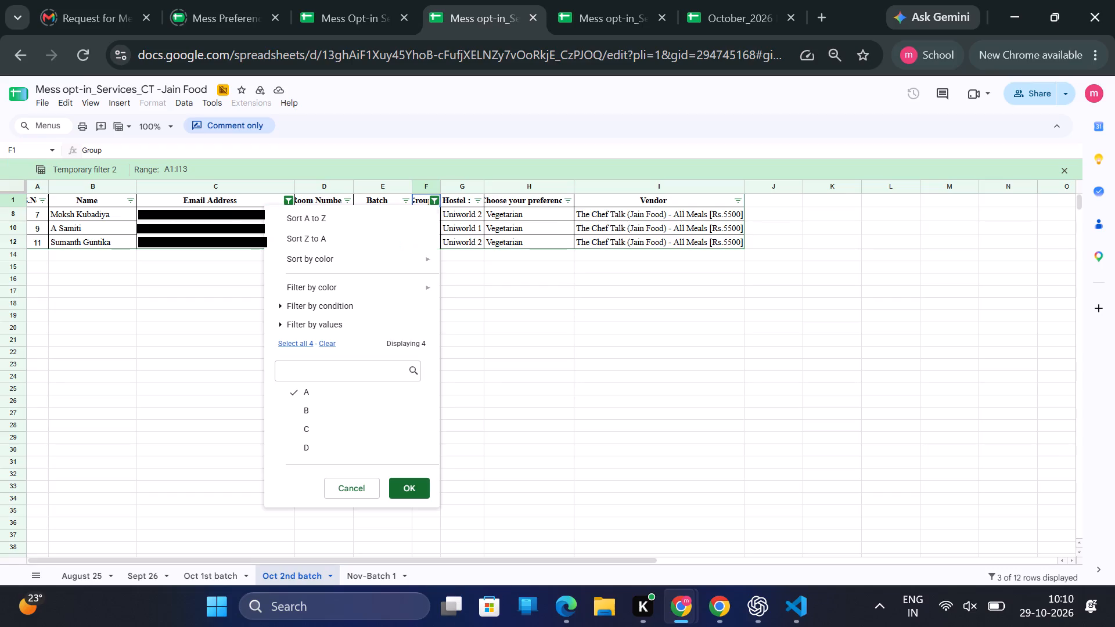
left_click(332, 407)
left_click(336, 420)
left_click(321, 394)
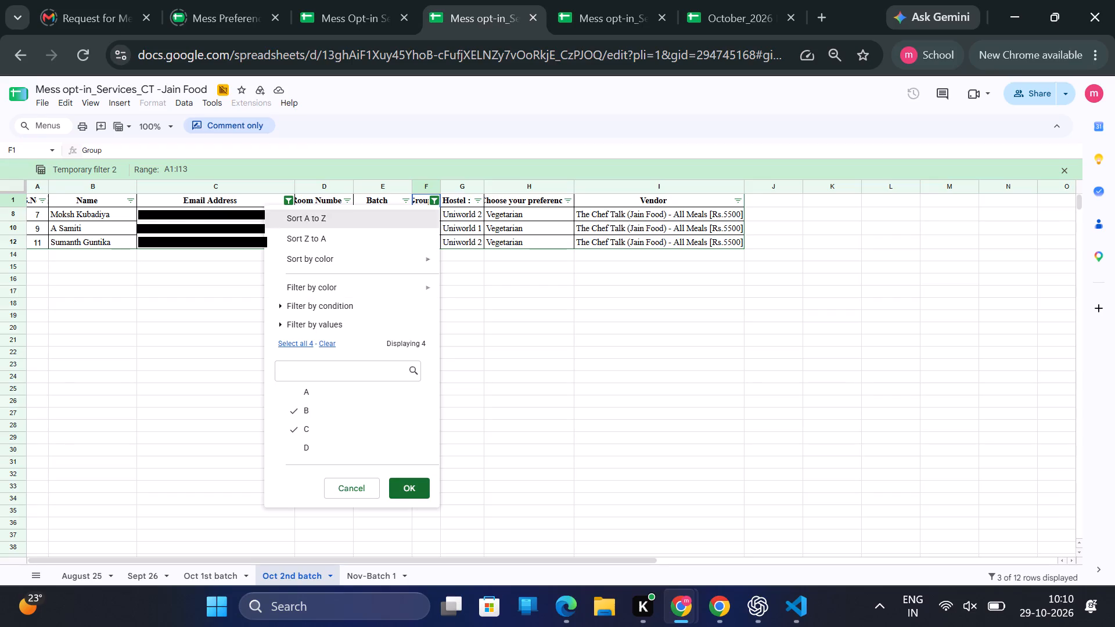
left_click(412, 494)
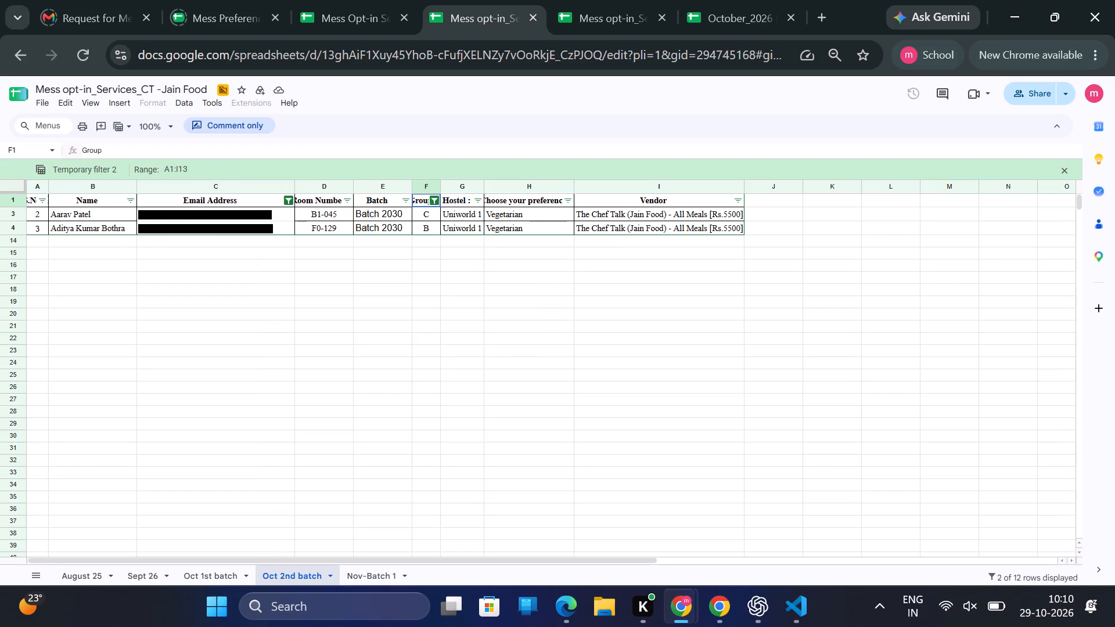
Change the Email Address filter text on the Oct 2nd batch sheet to 25bcs.
left_click(284, 193)
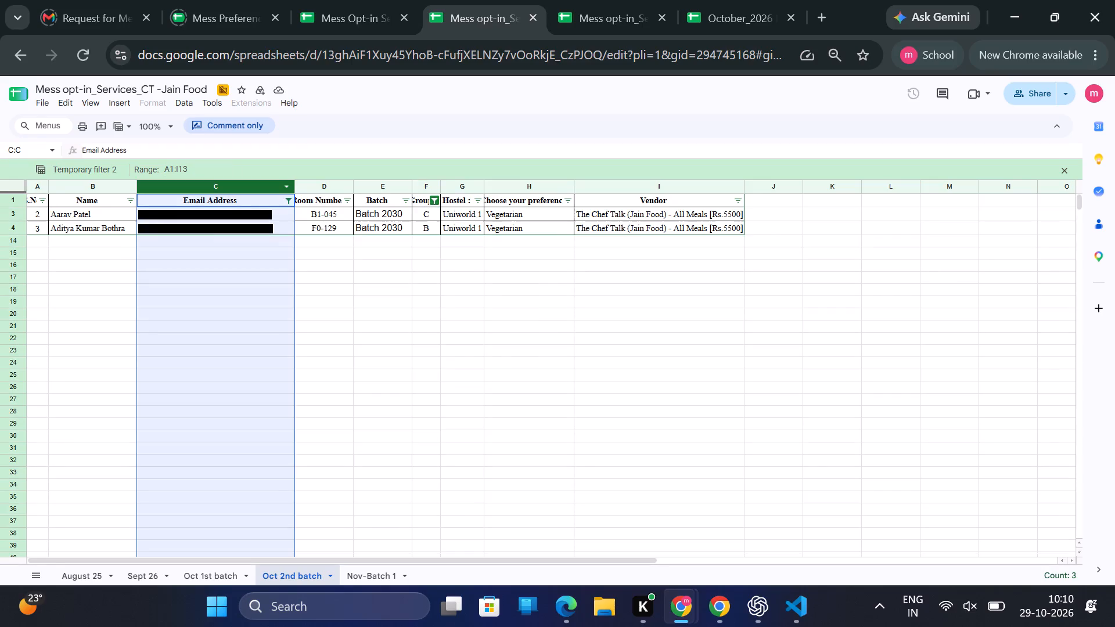
left_click(289, 197)
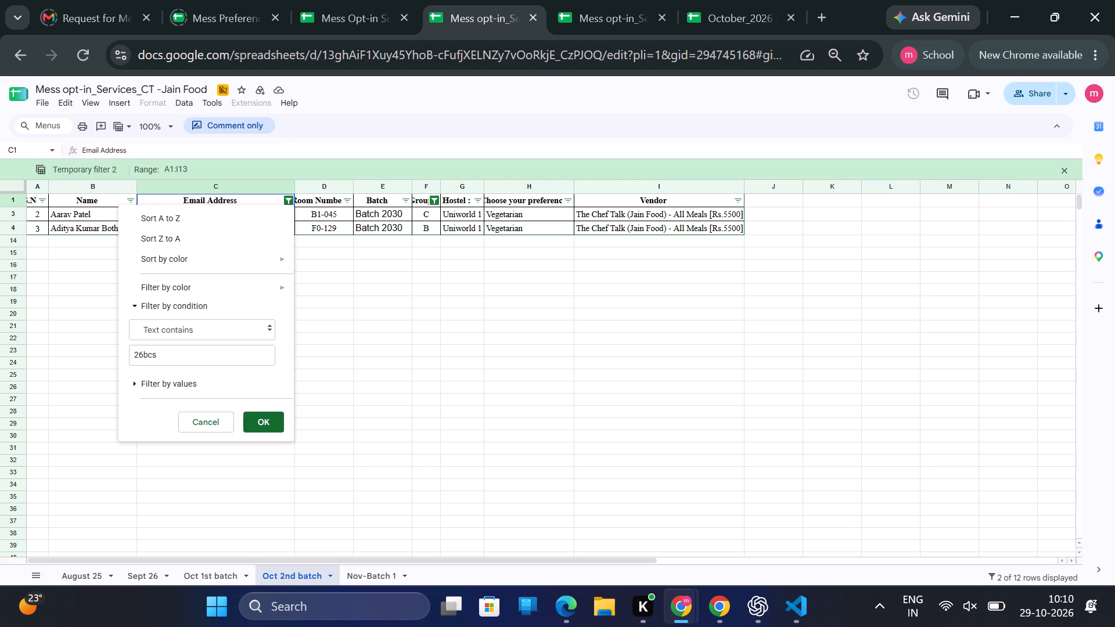
left_click(143, 358)
key("BackSpace")
key("5")
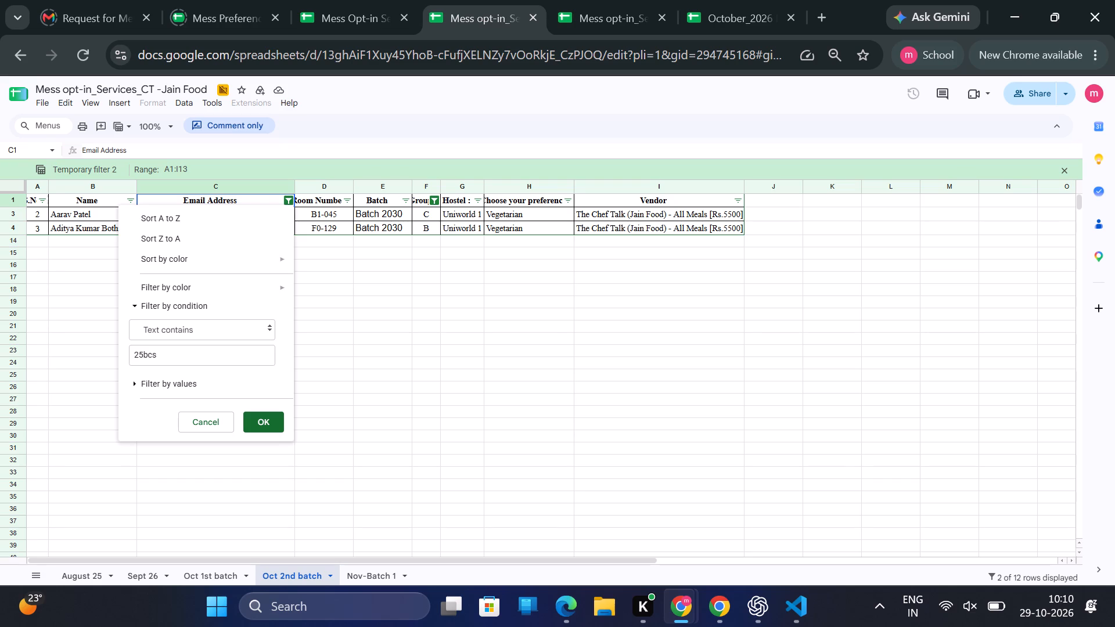
scroll(293, 498, "up", 2)
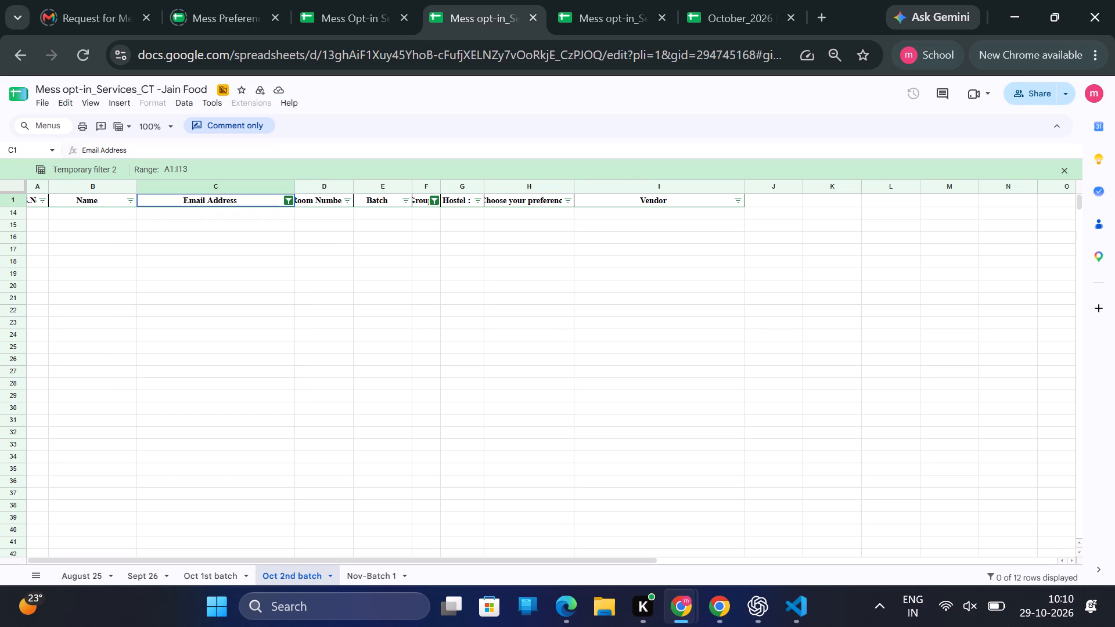
Change the Email Address filter text on the Oct 2nd batch sheet to 24bcs.
left_click(288, 196)
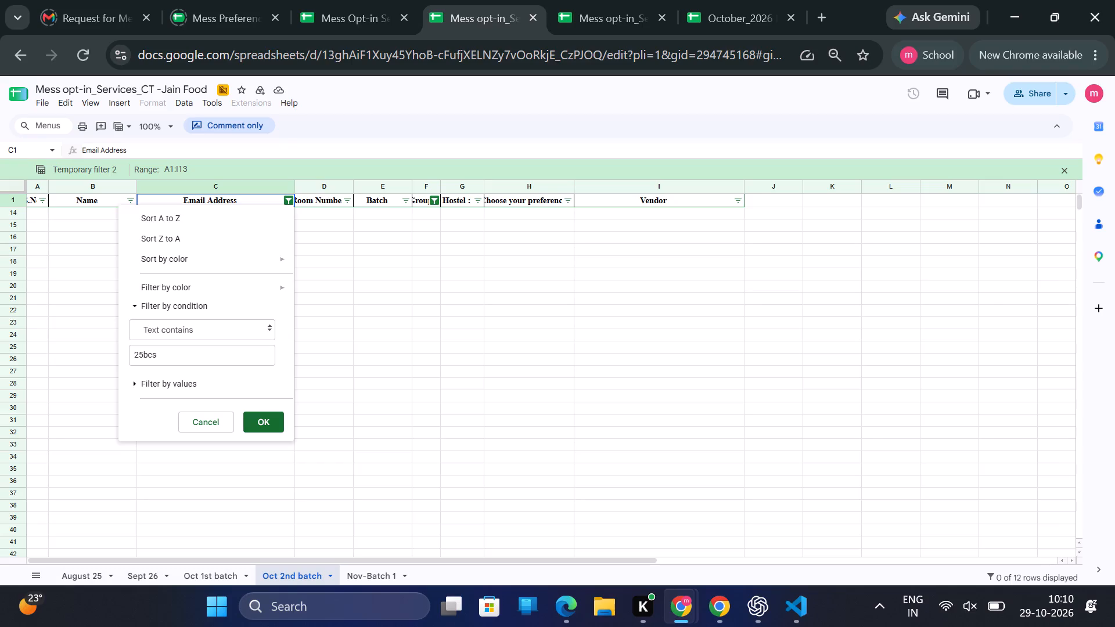
left_click(143, 355)
key("BackSpace")
key("4")
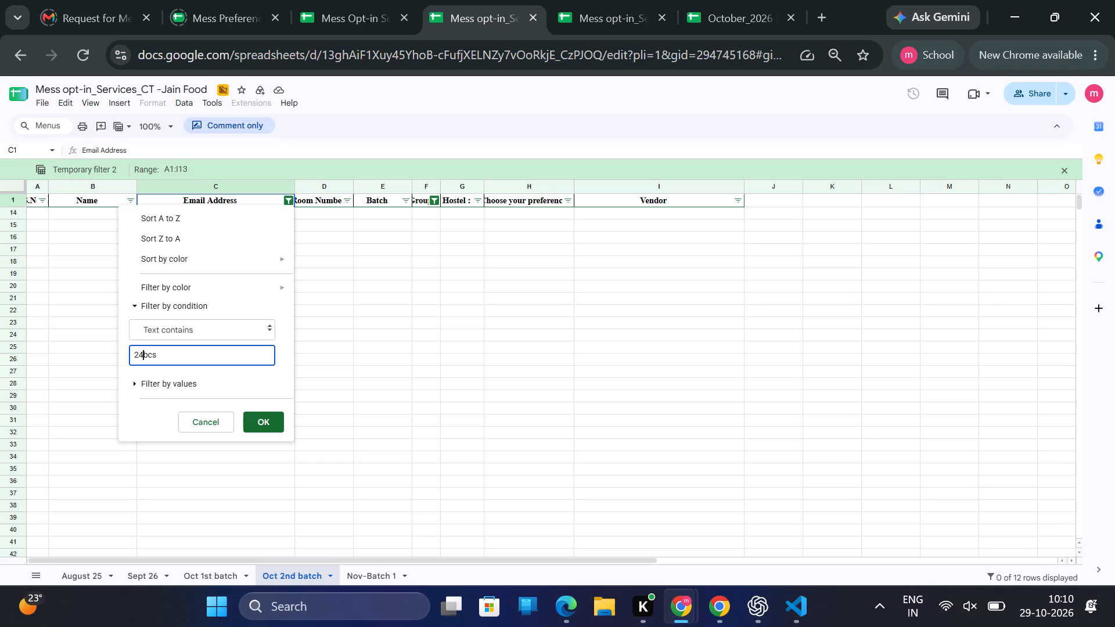
left_click(270, 415)
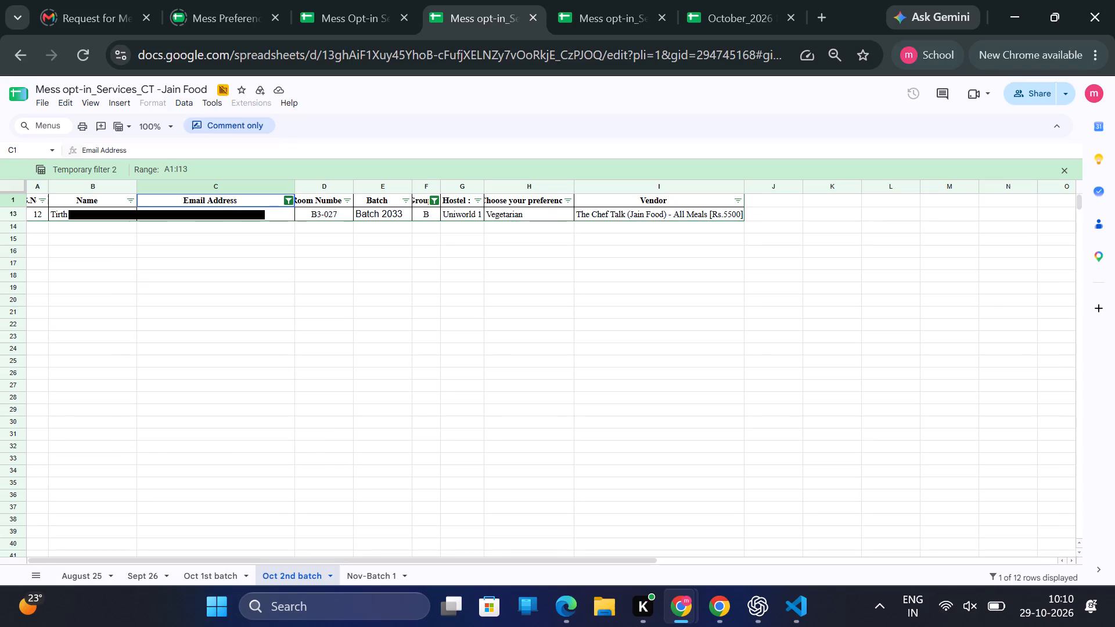
Reset the Group filter on the Oct 2nd batch sheet to include all groups.
left_click(434, 196)
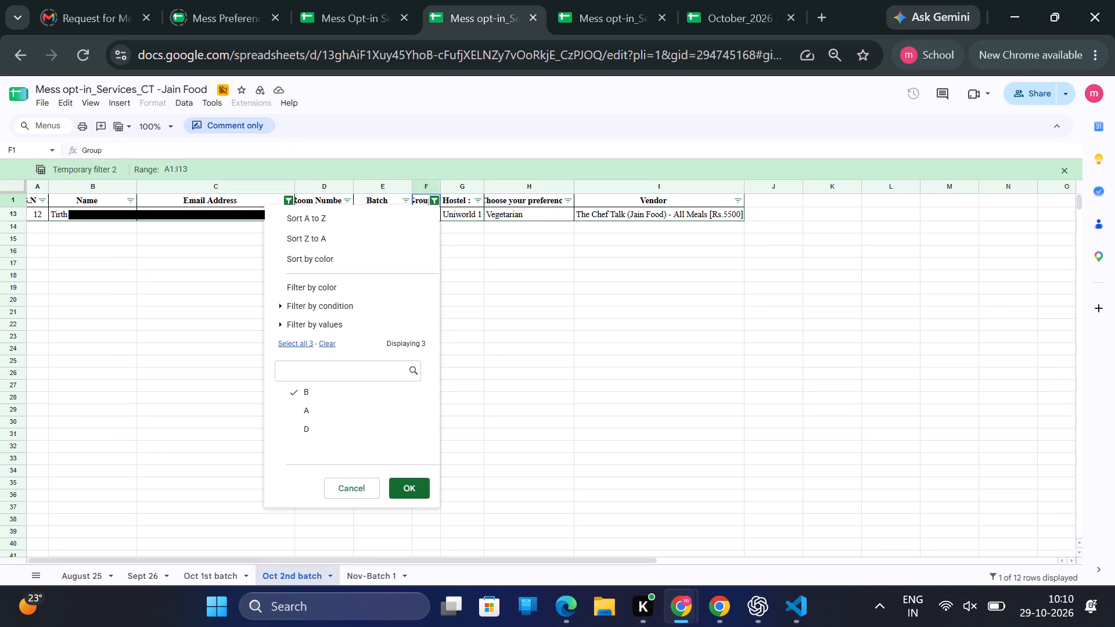
left_click(301, 341)
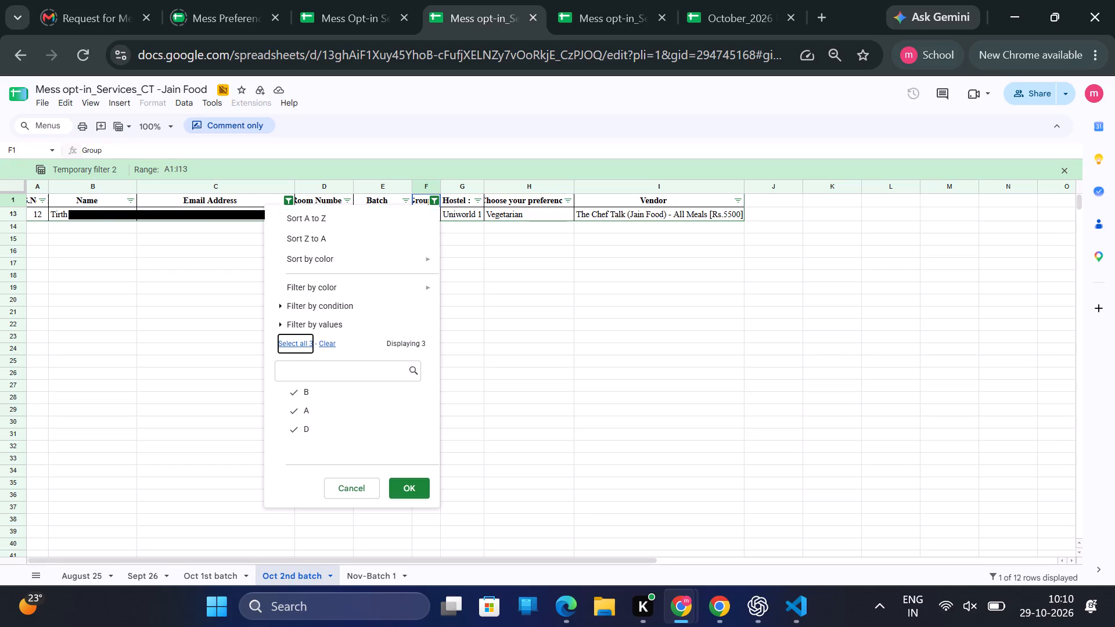
left_click(408, 485)
scroll(502, 394, "up", 1)
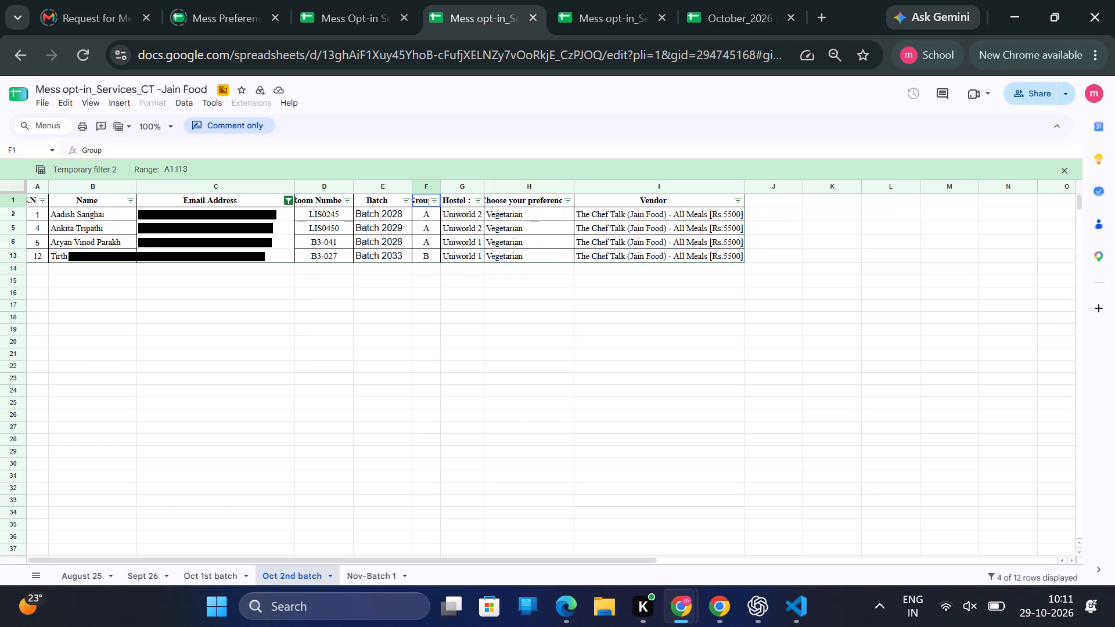
Change the Email Address filter text on the Oct 2nd batch sheet to 23bcs.
left_click(289, 200)
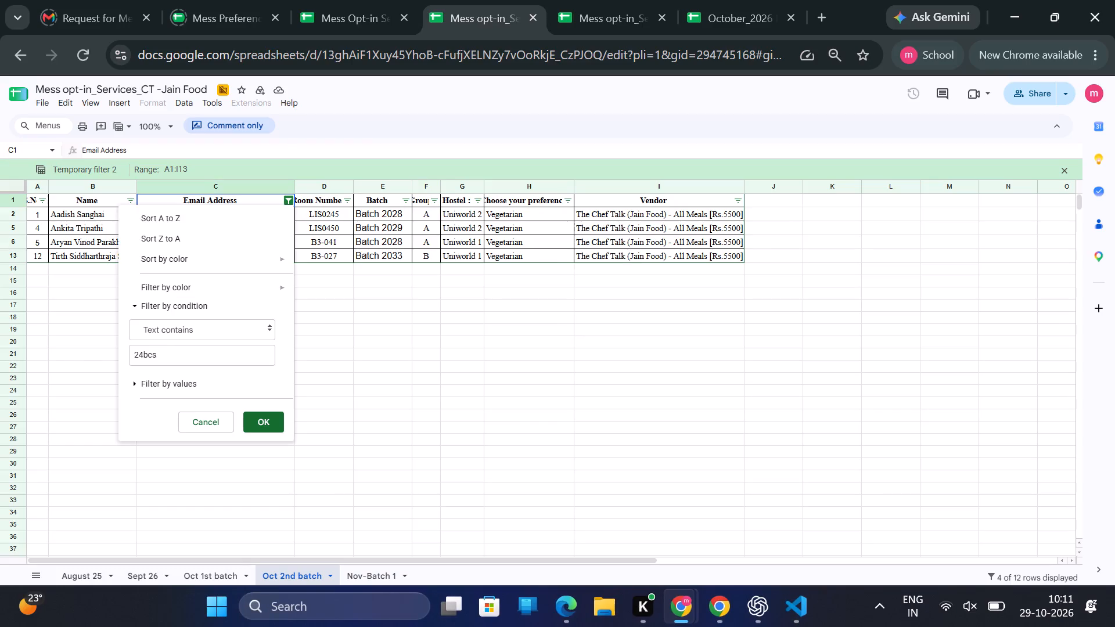
left_click(141, 352)
key("BackSpace")
key("3")
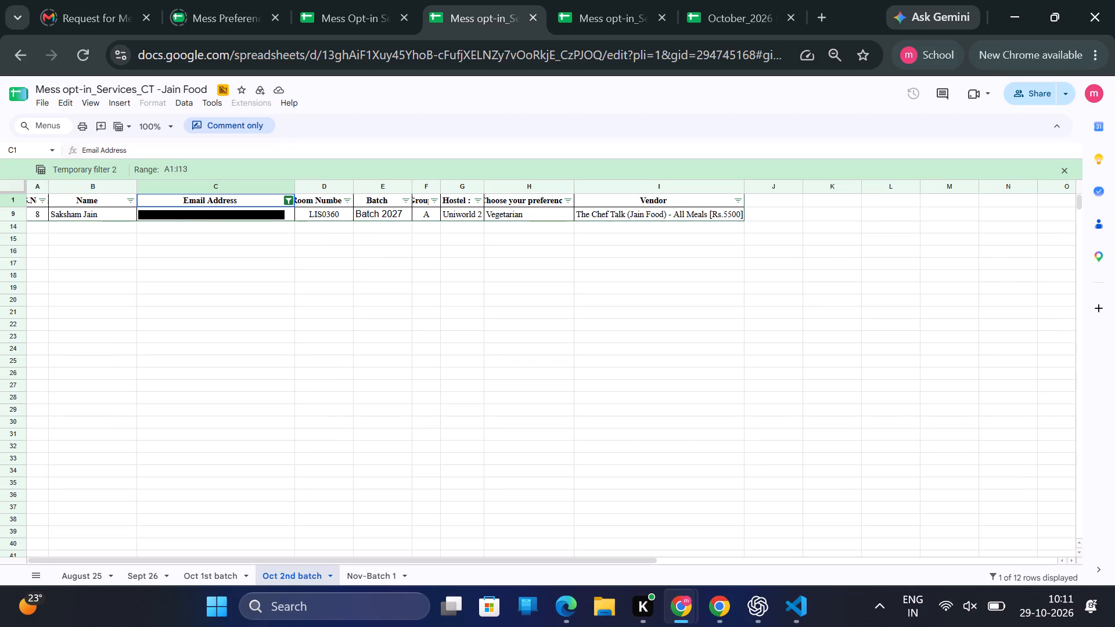
On the Oct 1st batch sheet, check the Email Address filter condition and filter the Group column to group A only.
left_click(213, 571)
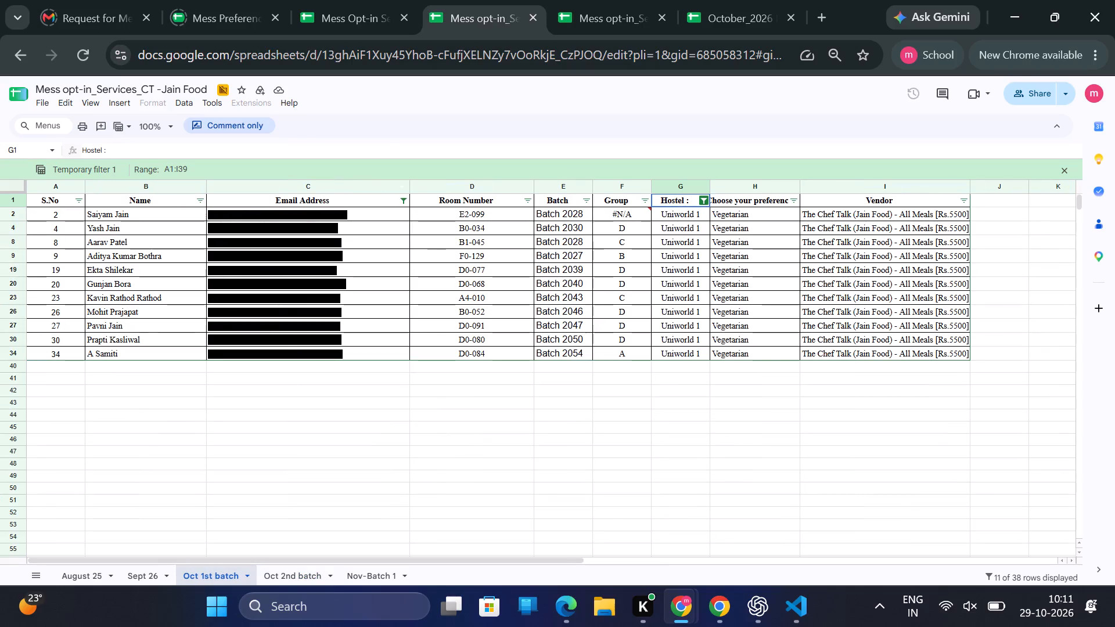
left_click(402, 199)
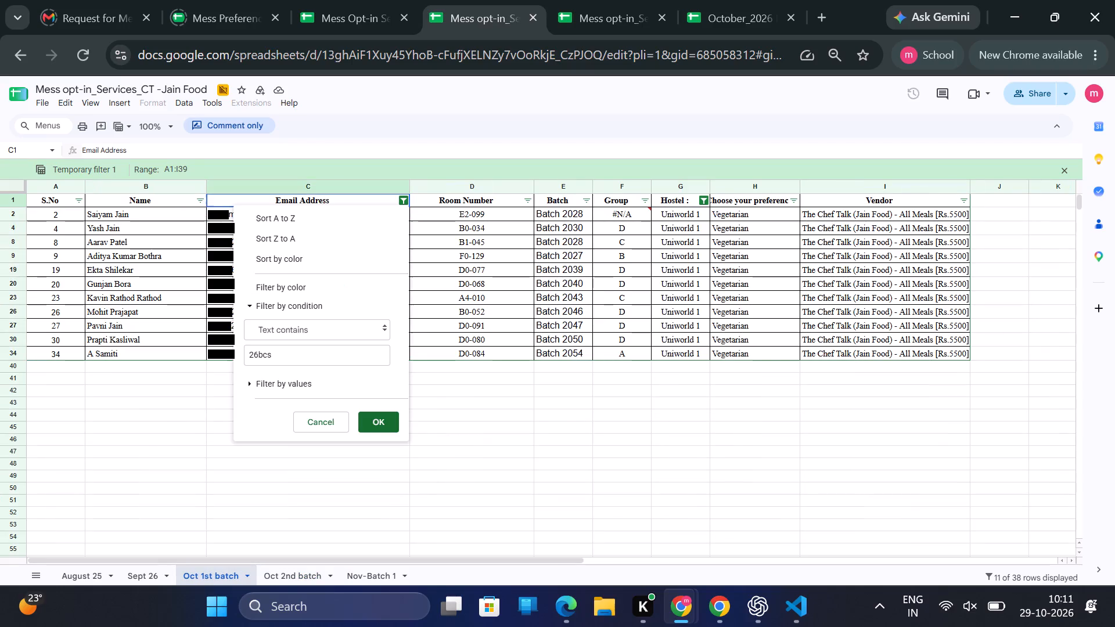
left_click(641, 201)
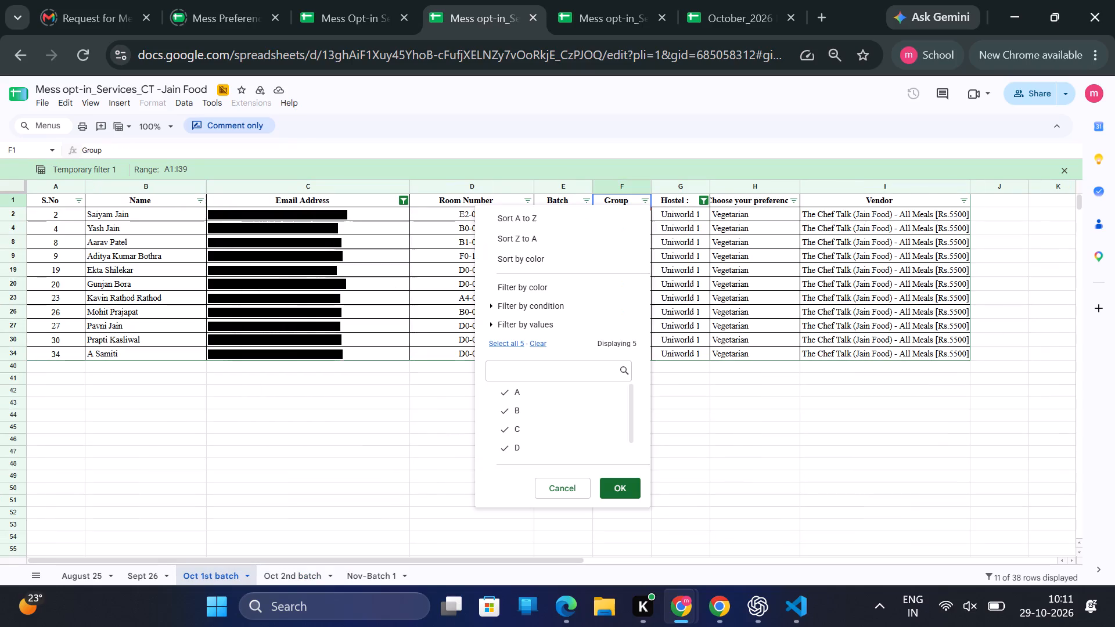
left_click(537, 345)
left_click(539, 385)
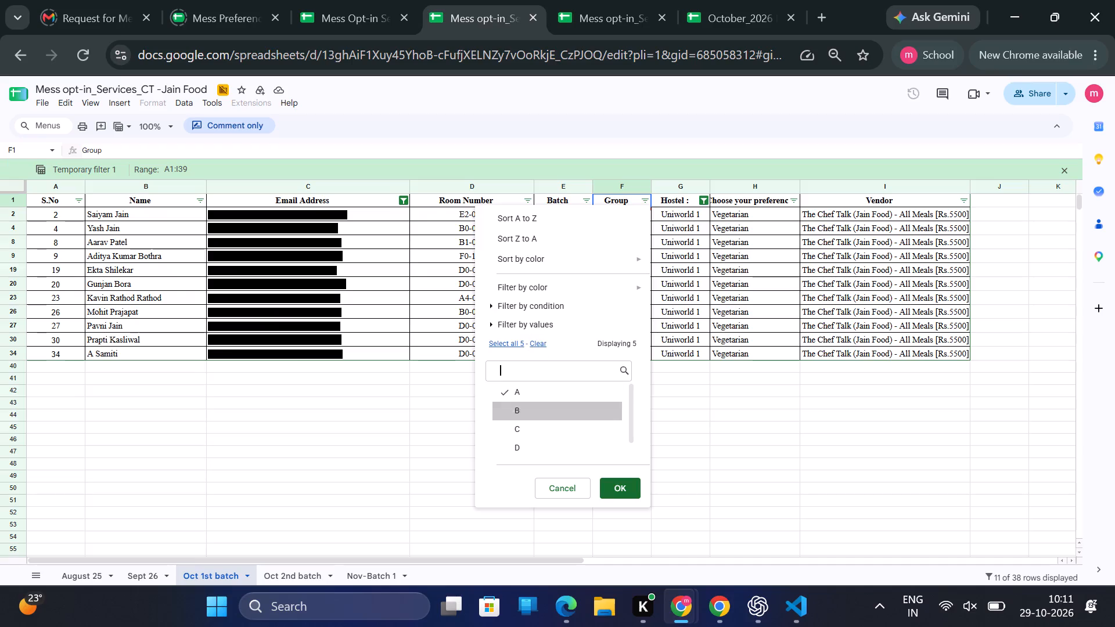
left_click(626, 486)
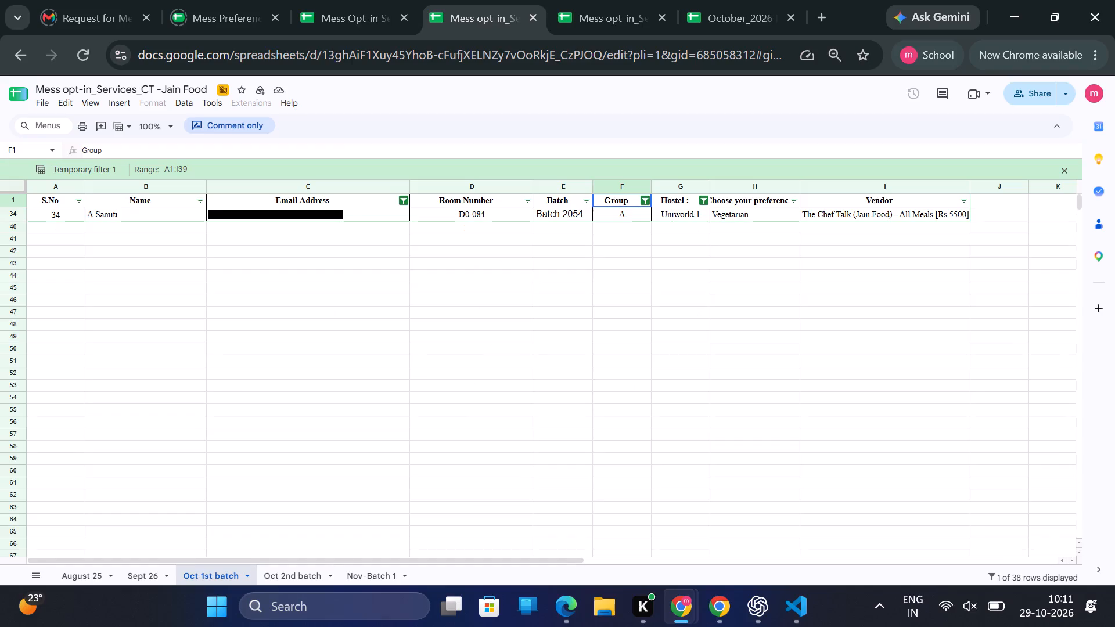
Change the Group filter on the Oct 1st batch sheet to groups B and C, excluding A, D and #N/A.
left_click(644, 200)
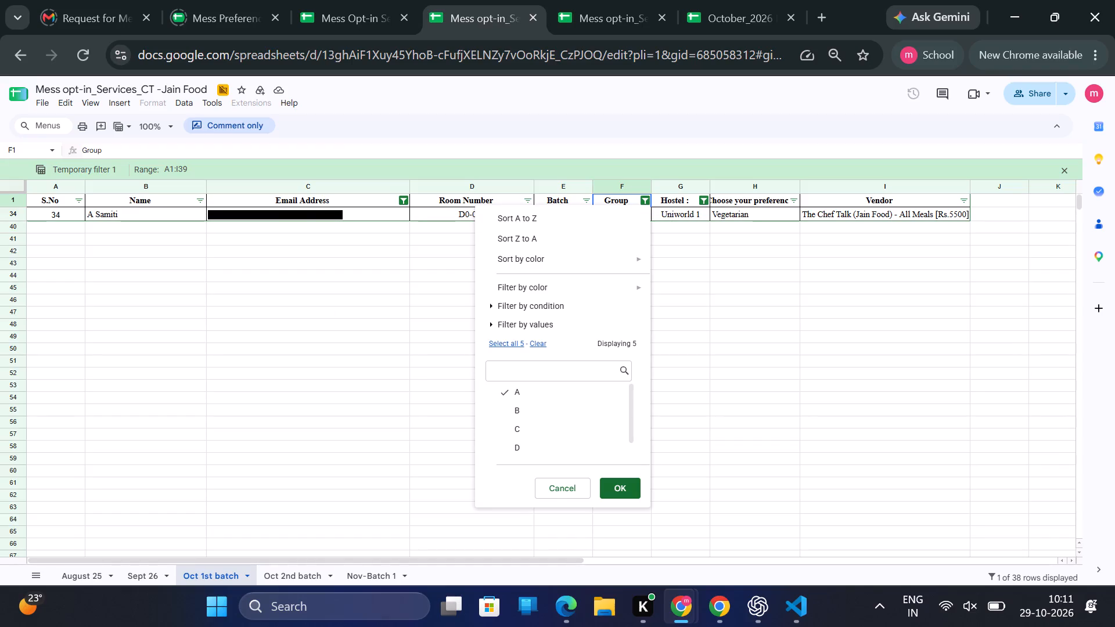
left_click(495, 337)
left_click(521, 395)
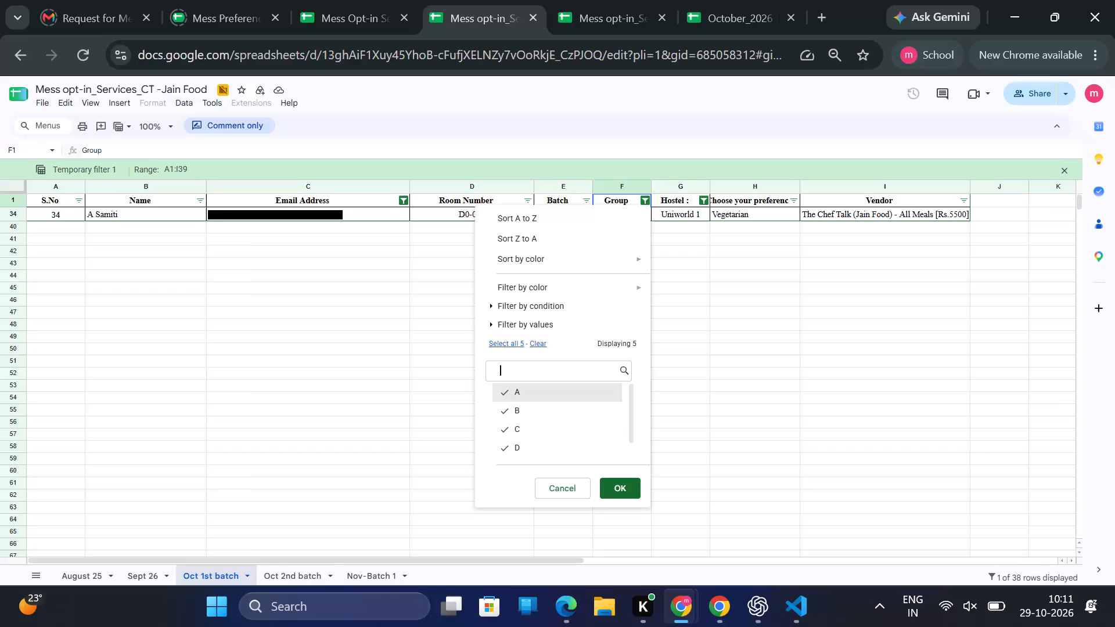
left_click(541, 444)
scroll(541, 444, "down", 1)
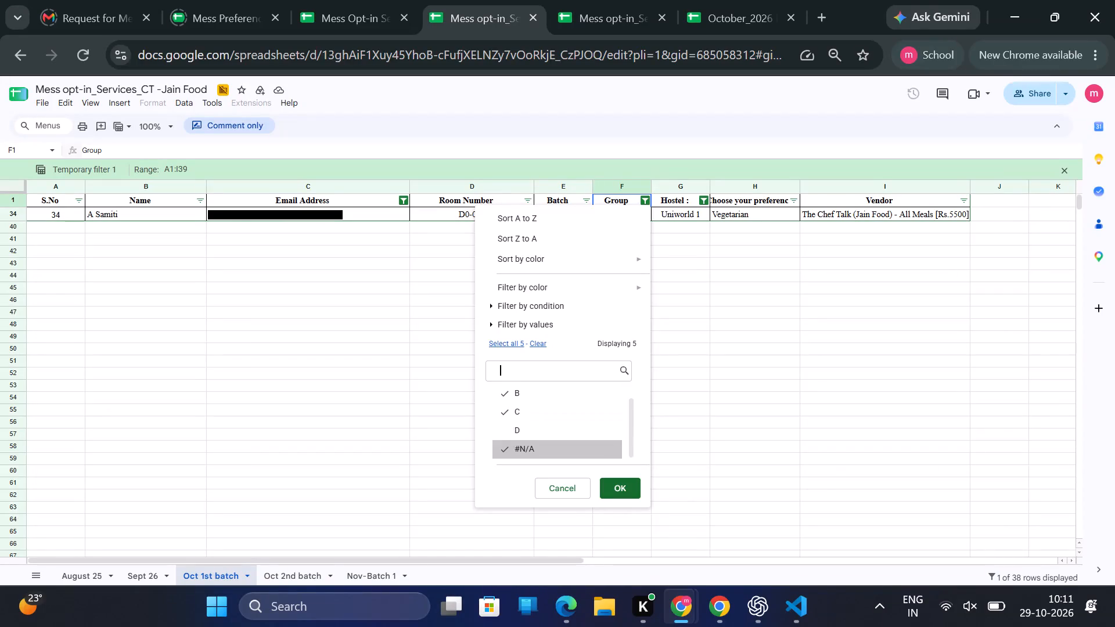
left_click(546, 446)
left_click(632, 487)
scroll(632, 487, "up", 2)
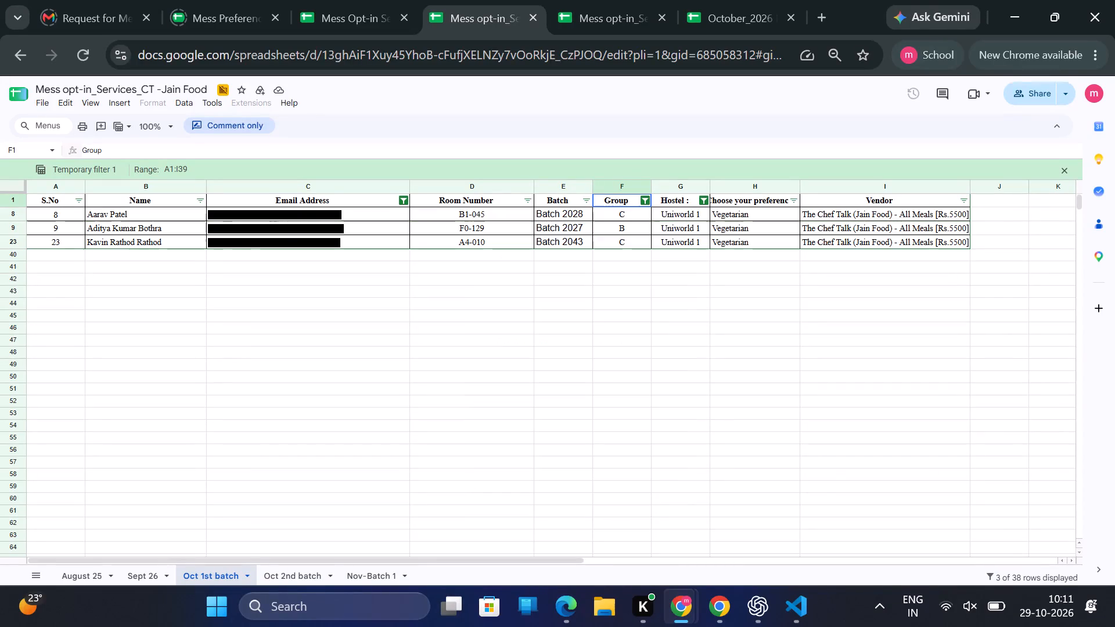
Change the Group filter on the Oct 1st batch sheet to show only group A.
left_click(402, 194)
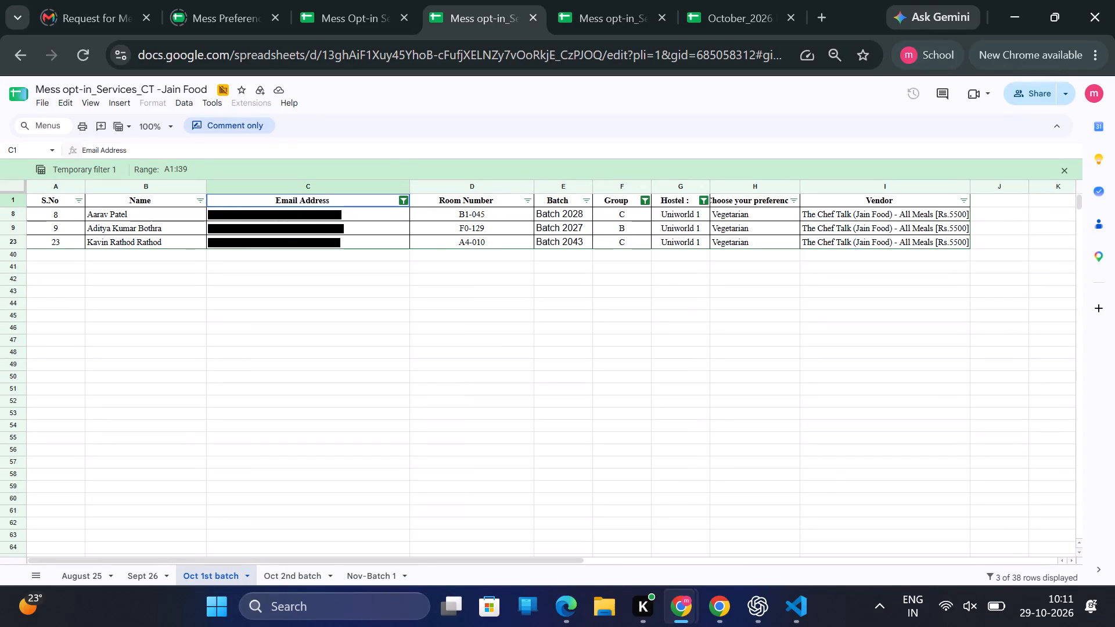
left_click(644, 200)
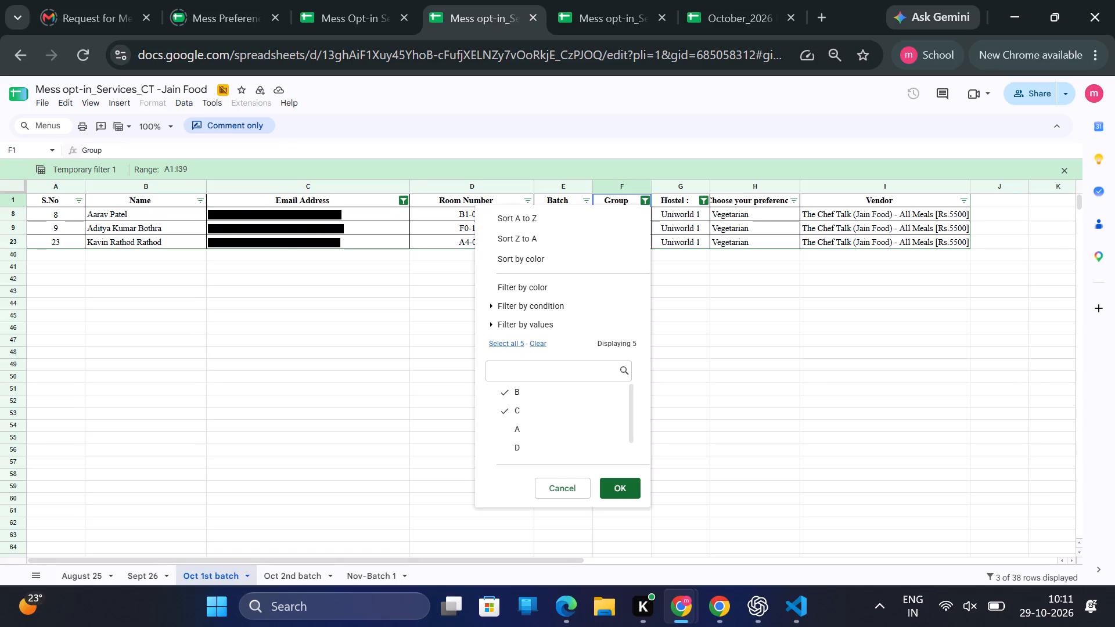
left_click(539, 344)
left_click(554, 432)
left_click(634, 489)
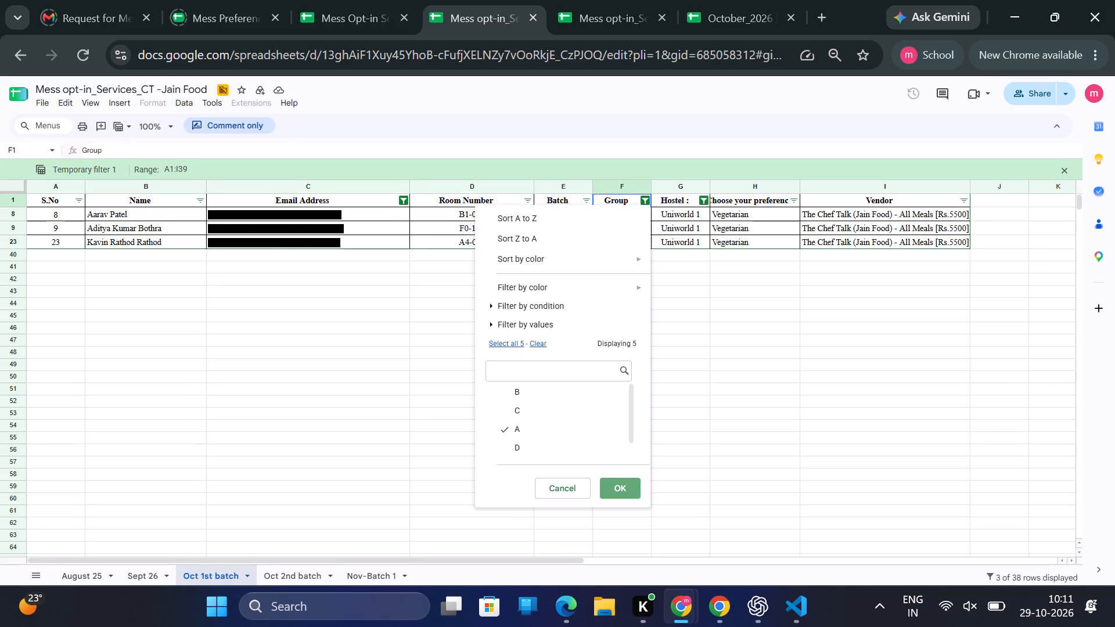
Reset the Hostel filter on the Oct 1st batch sheet to include both Uniworld 1 and Uniworld 2.
left_click(706, 198)
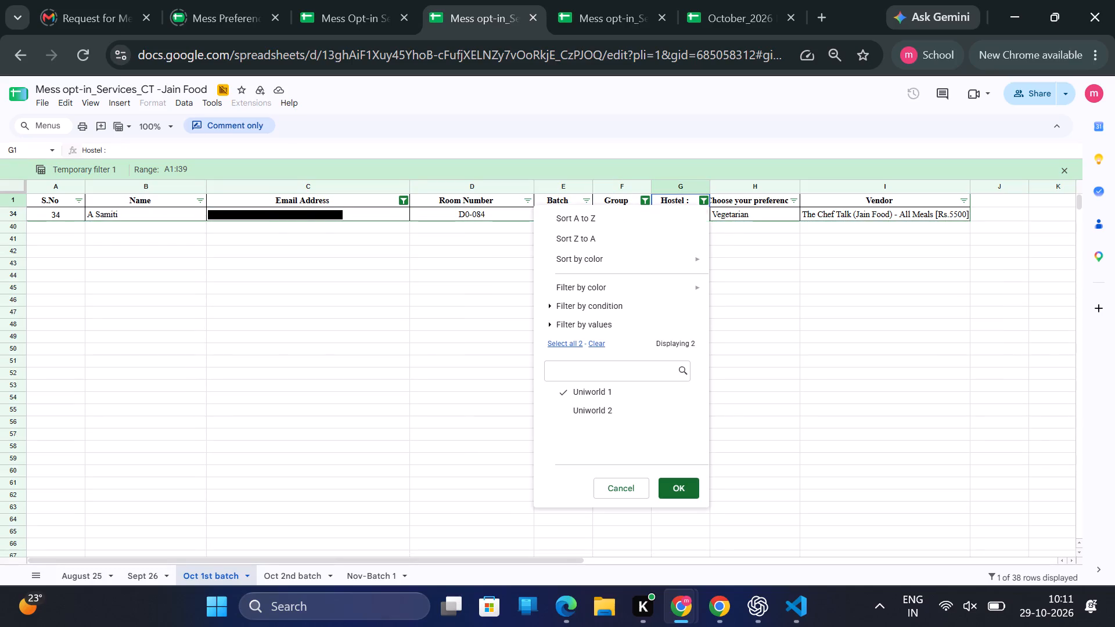
left_click(596, 349)
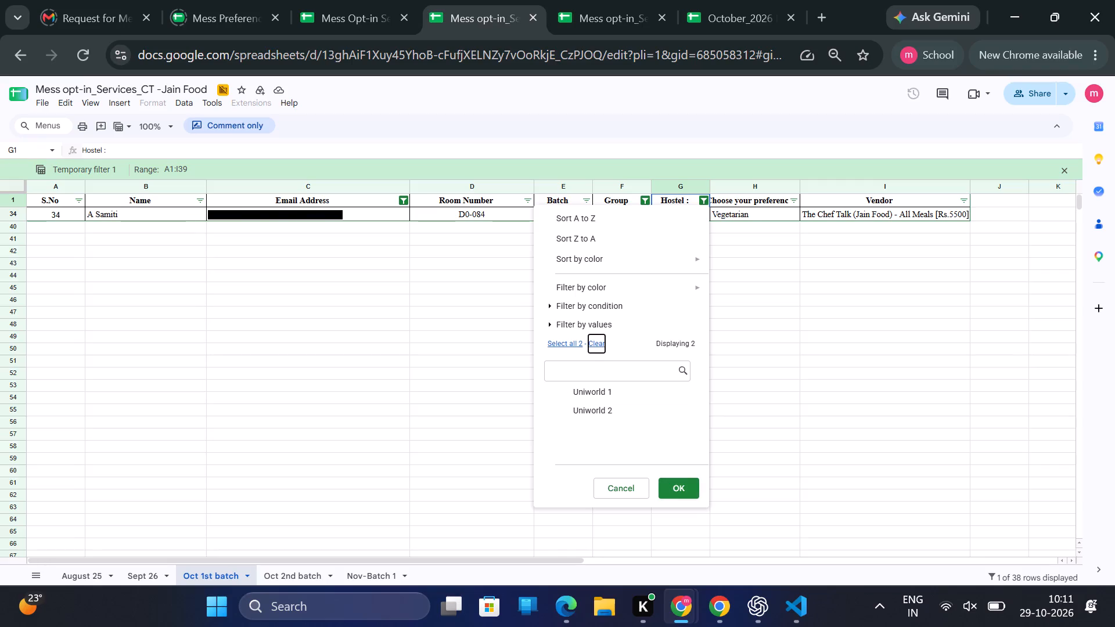
left_click(677, 479)
scroll(677, 479, "up", 2)
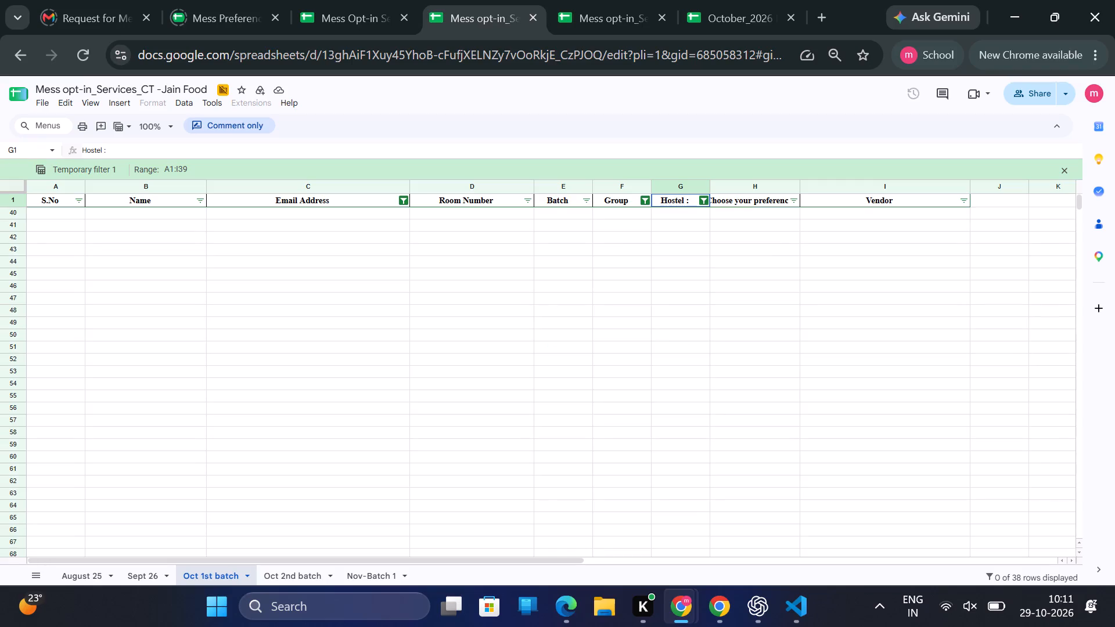
scroll(677, 479, "up", 1)
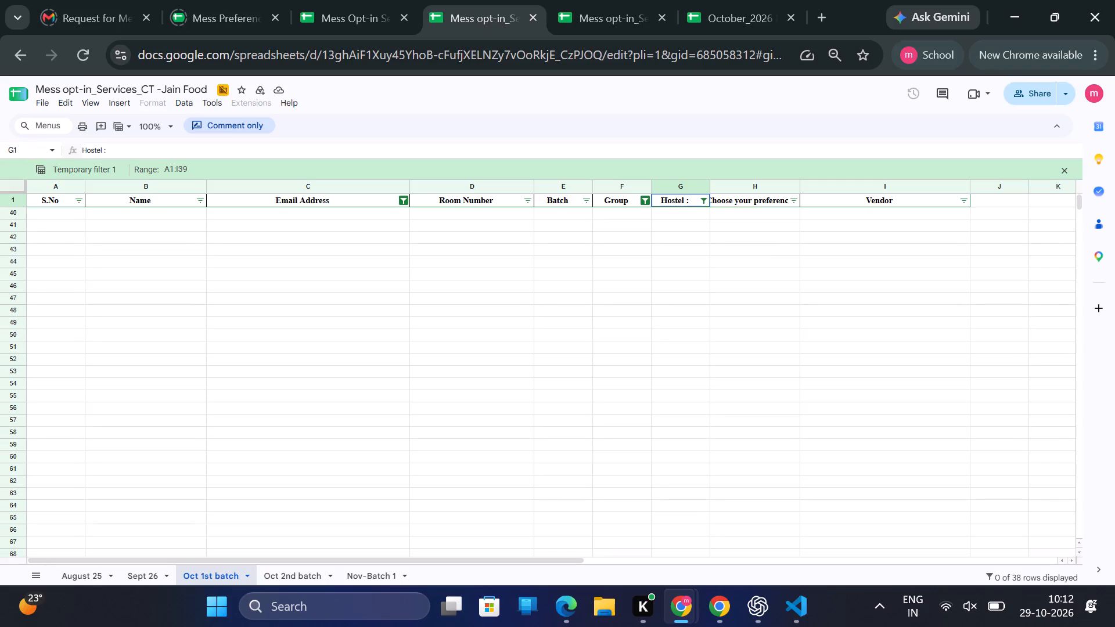
left_click(703, 196)
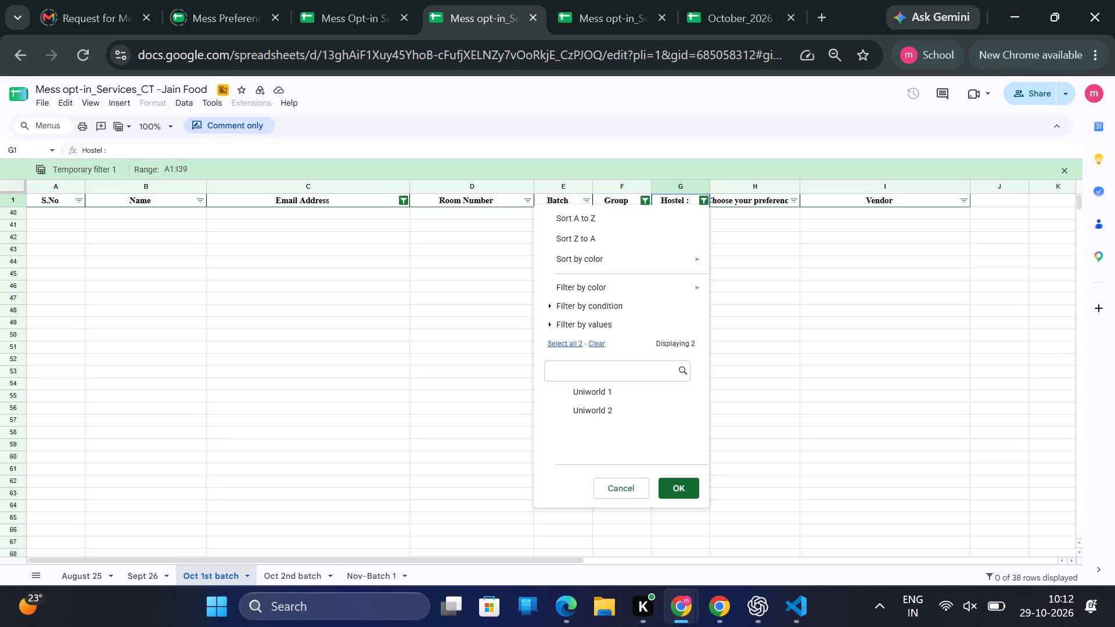
left_click(565, 336)
left_click(678, 488)
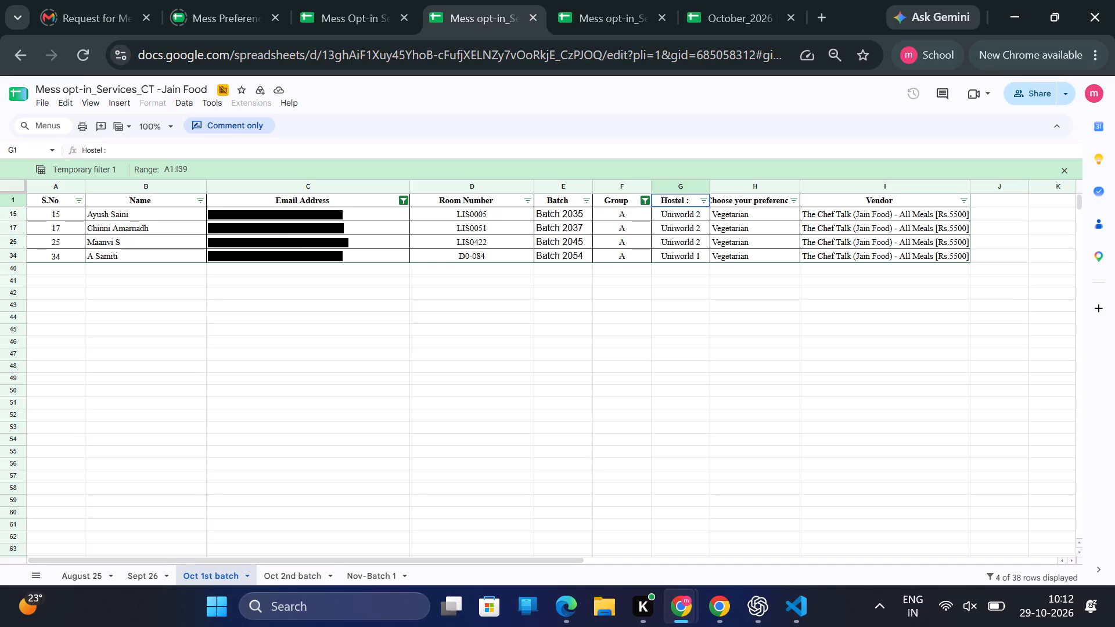
Change the Group filter on the Oct 1st batch sheet to groups B and C, excluding A.
left_click(648, 199)
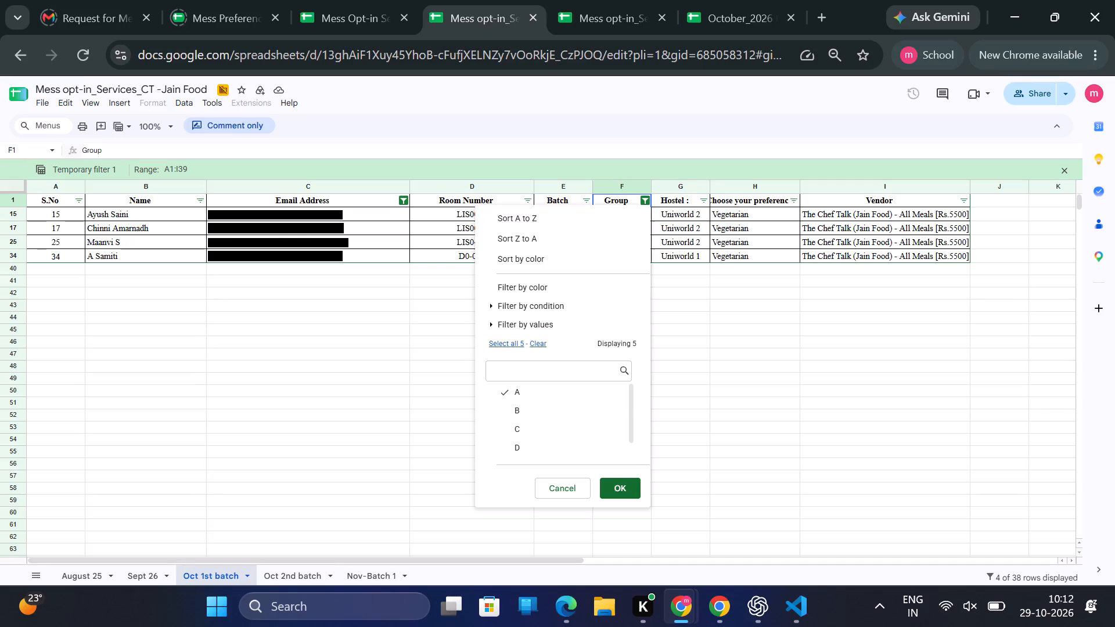
left_click(526, 410)
left_click(533, 424)
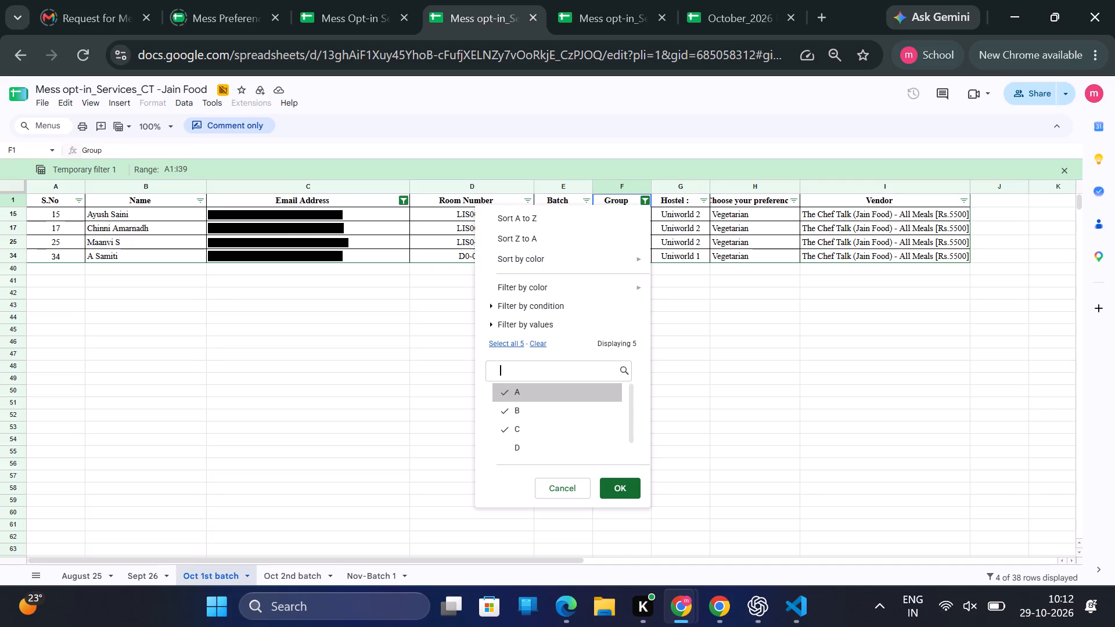
left_click(519, 388)
left_click(606, 491)
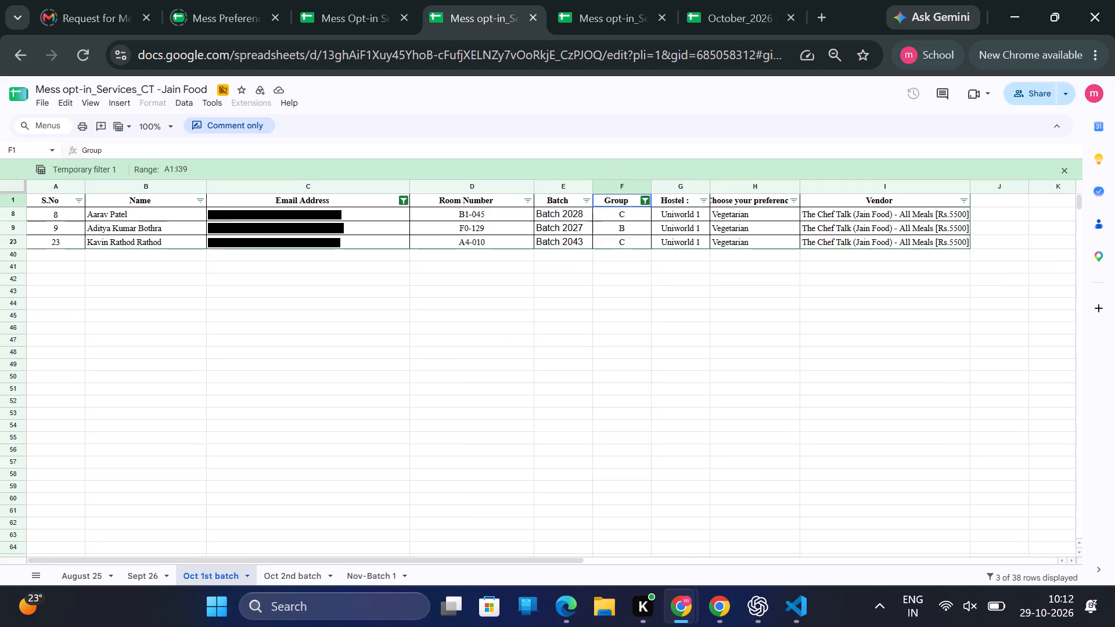
Change the Email Address text-contains filter on the Oct 1st batch sheet to 25bcs.
left_click(401, 206)
left_click(400, 199)
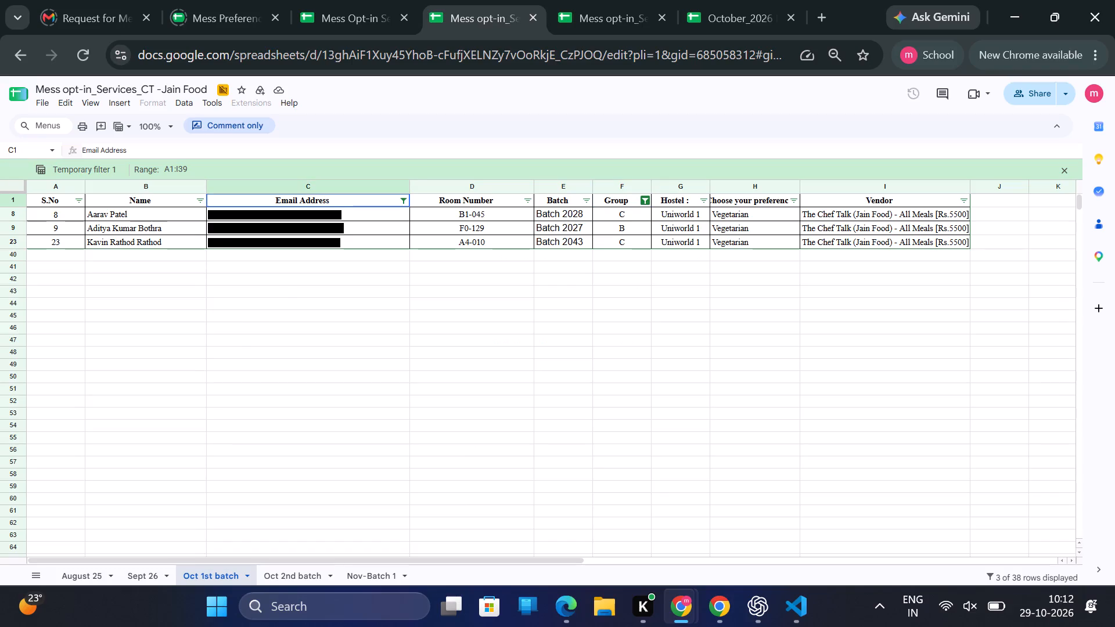
left_click(256, 361)
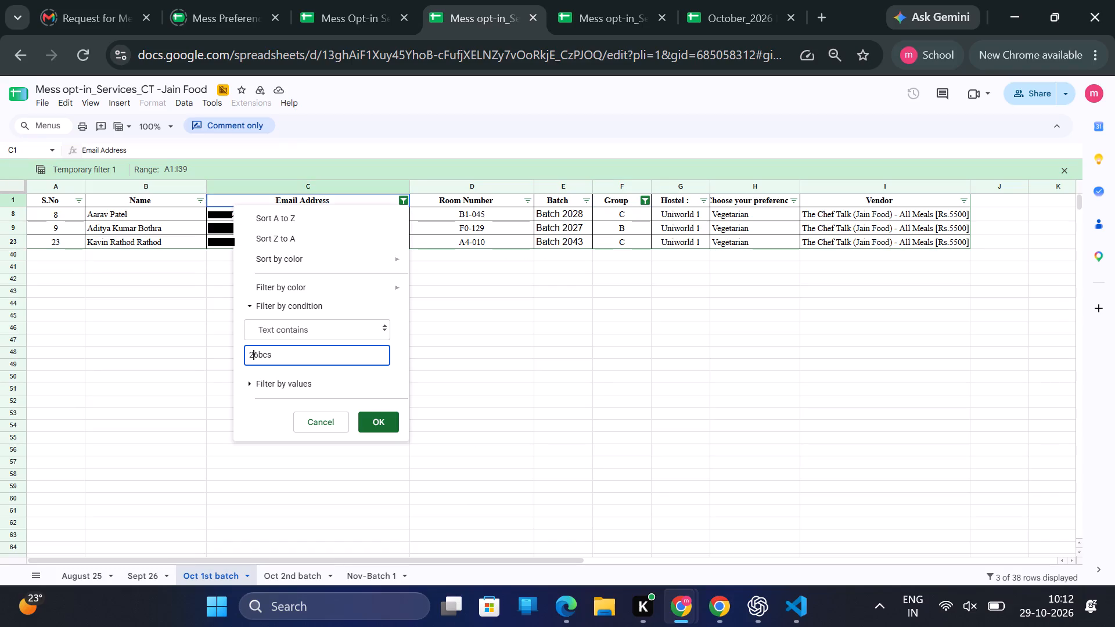
key("Delete")
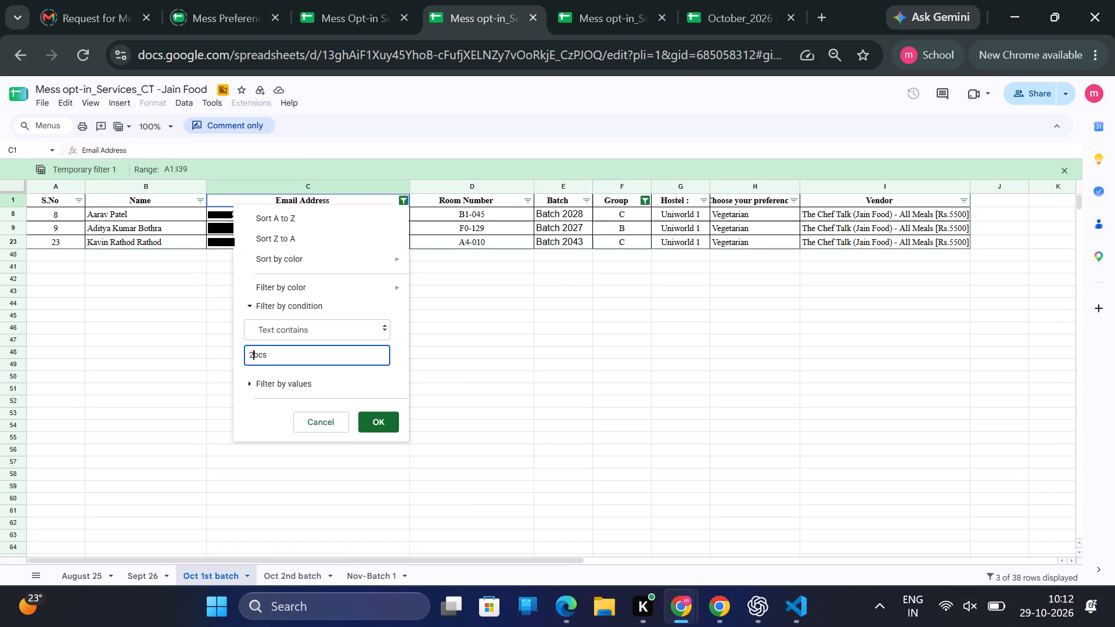
key("5")
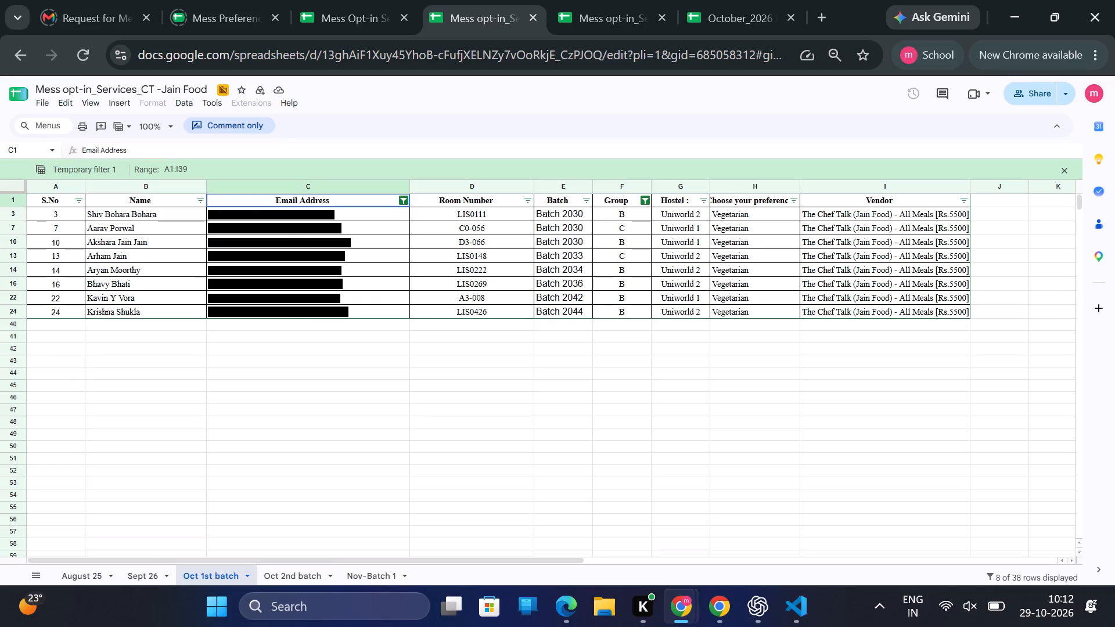
Change the Email Address text-contains filter on the Oct 1st batch sheet to 24bcs.
left_click(403, 204)
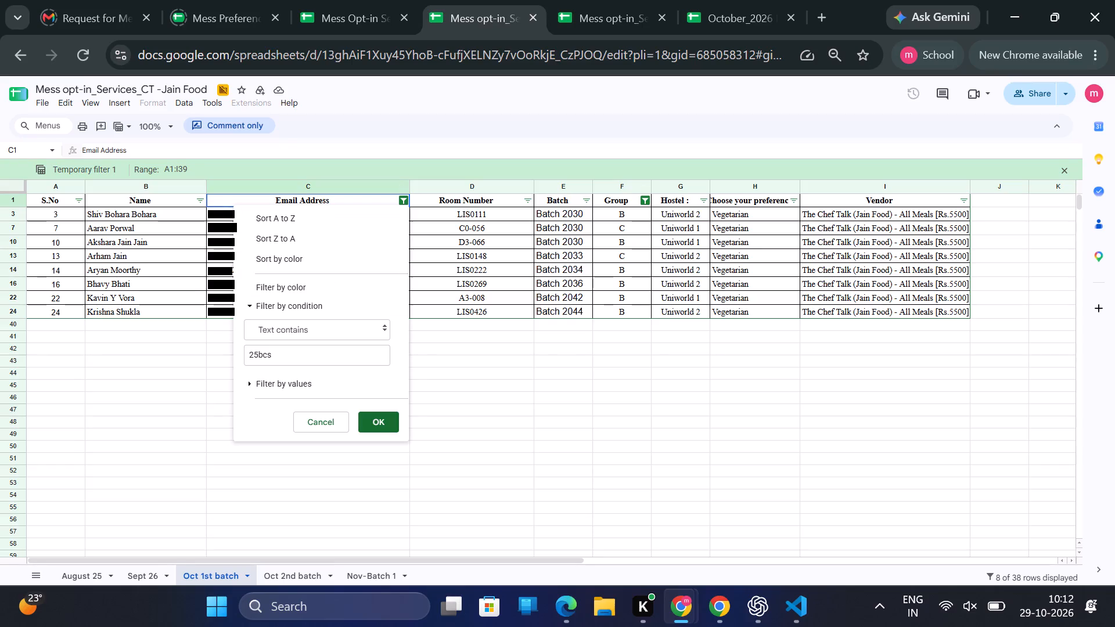
left_click(256, 354)
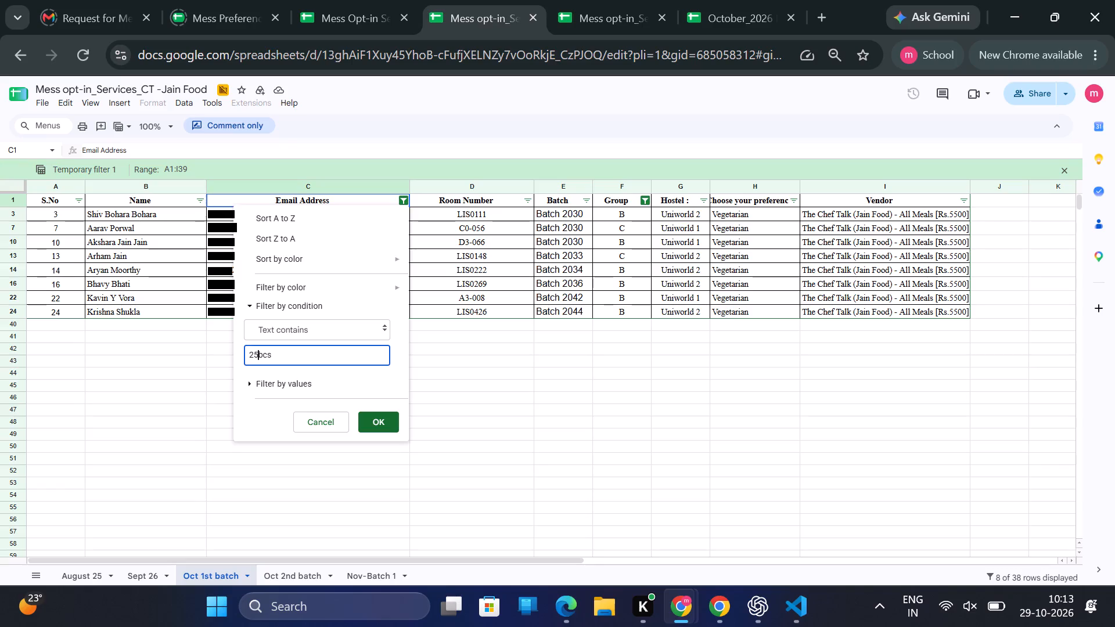
key("BackSpace")
key("8")
key("BackSpace")
key("4")
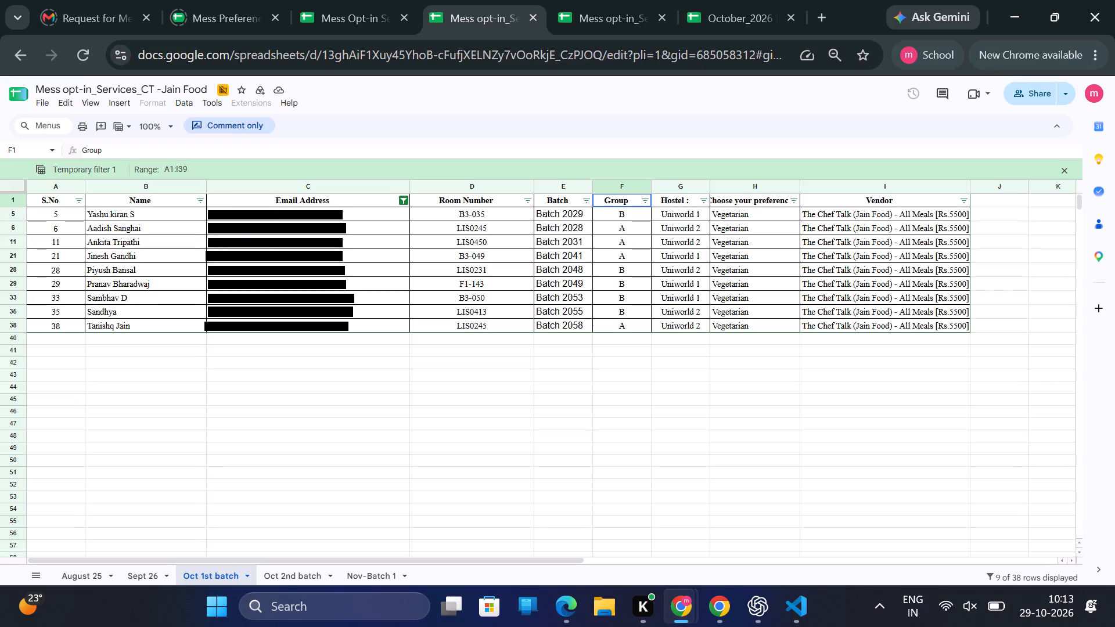
Change the Email Address text-contains filter on the Oct 1st batch sheet to 23bcs.
left_click(404, 201)
left_click(258, 356)
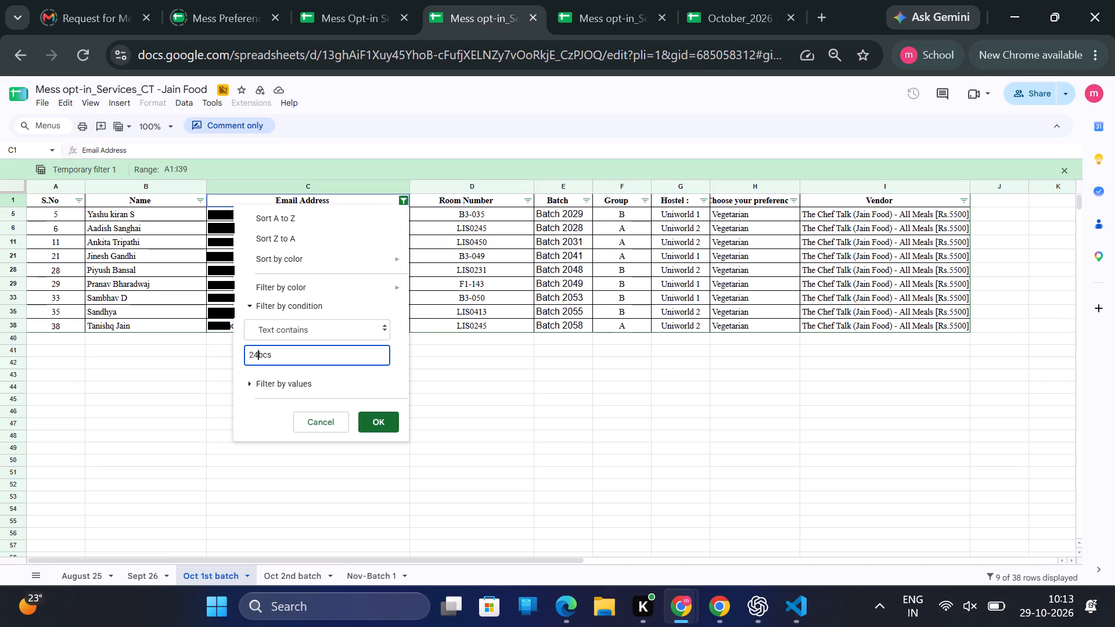
key("BackSpace")
key("3")
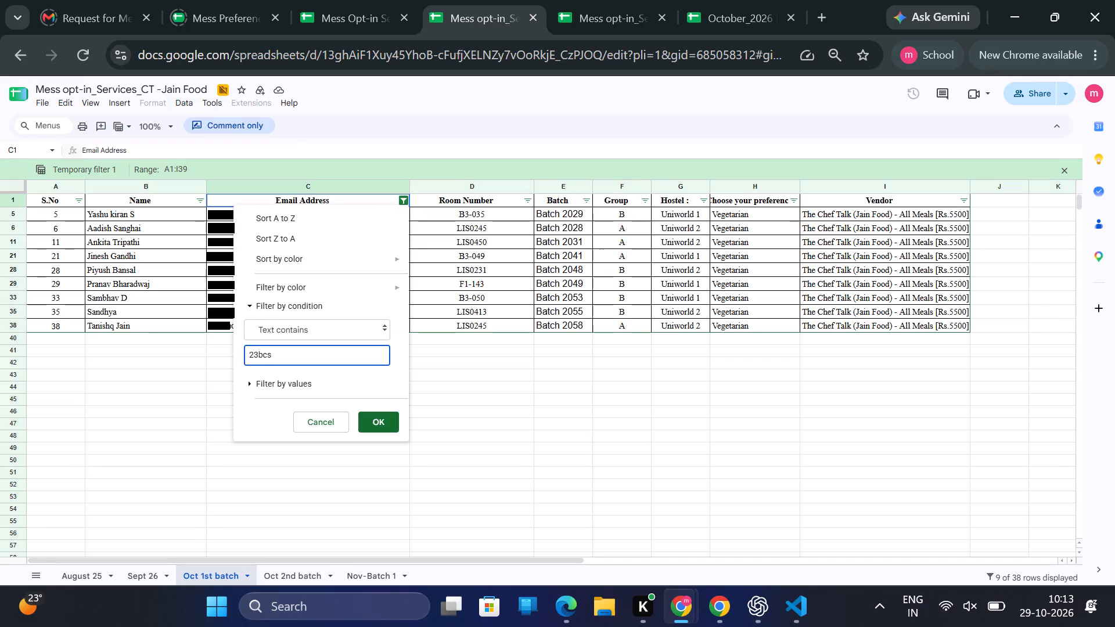